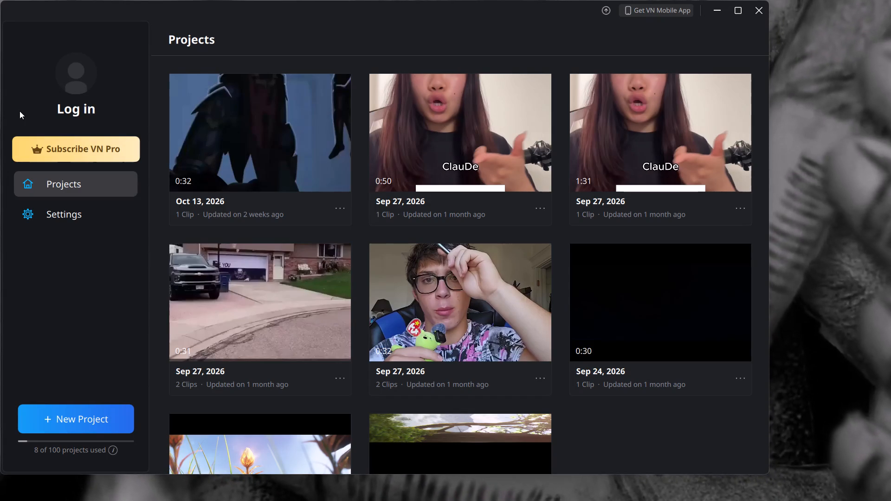
# Switch to the VN editor, start a new project and import h110-132_9x16_captioned from Downloads.
pyautogui.click(95, 417)
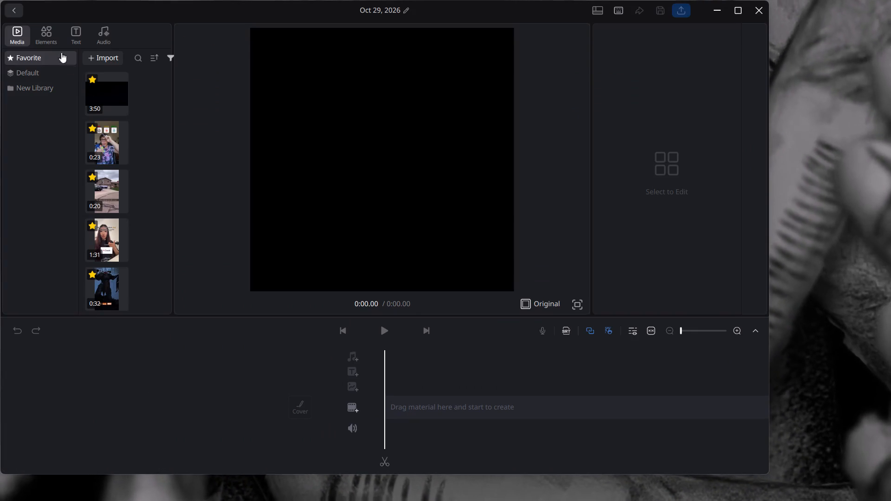
pyautogui.click(93, 59)
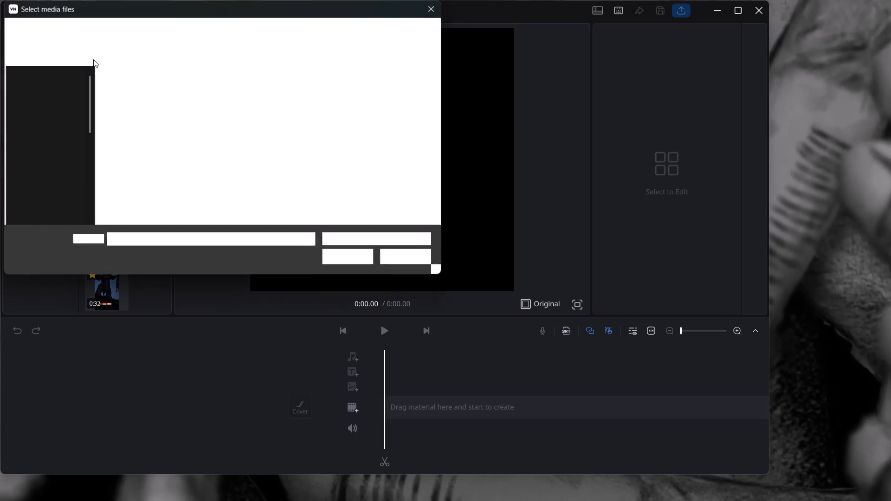
pyautogui.click(124, 117)
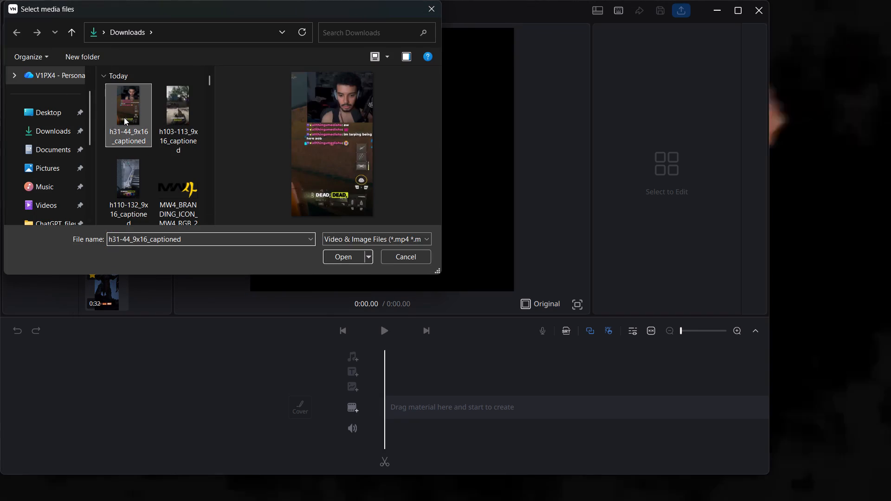
pyautogui.click(139, 185)
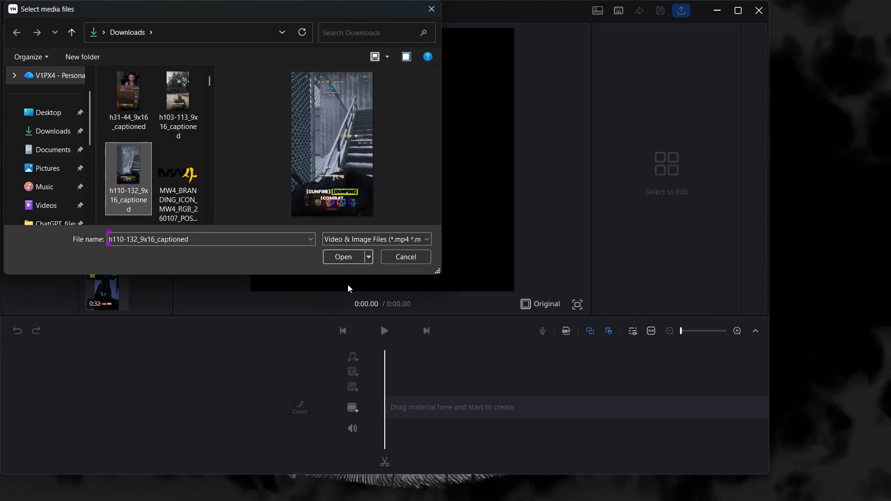
pyautogui.click(350, 260)
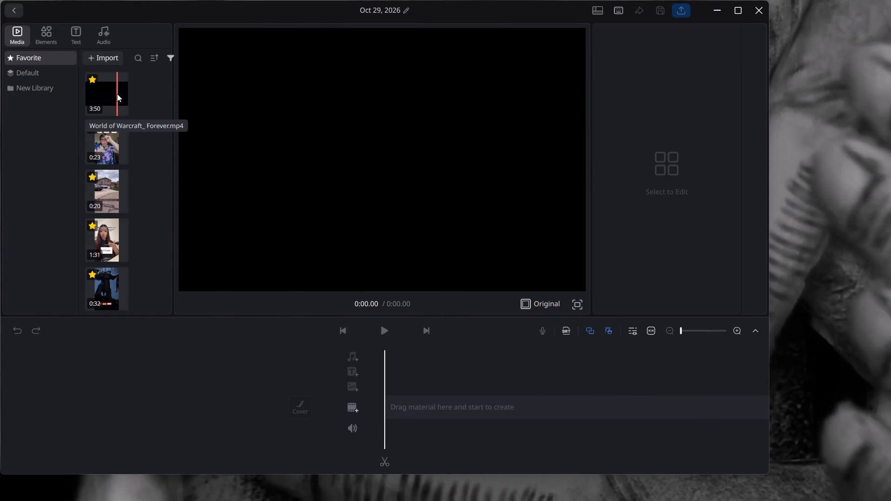
# Add the newly imported 0:16 gameplay clip to the start of the empty main video track.
pyautogui.click(117, 94)
pyautogui.scroll(-5, 120, 183)
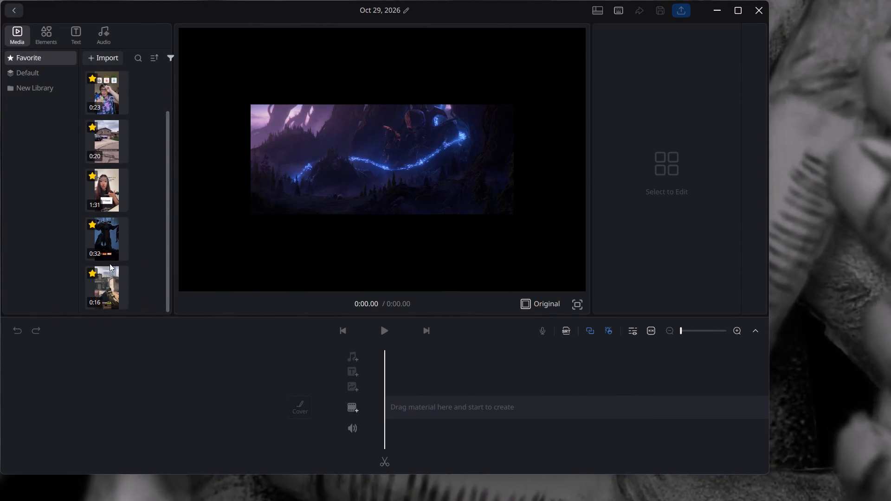
pyautogui.moveTo(111, 293); pyautogui.dragTo(300, 283)
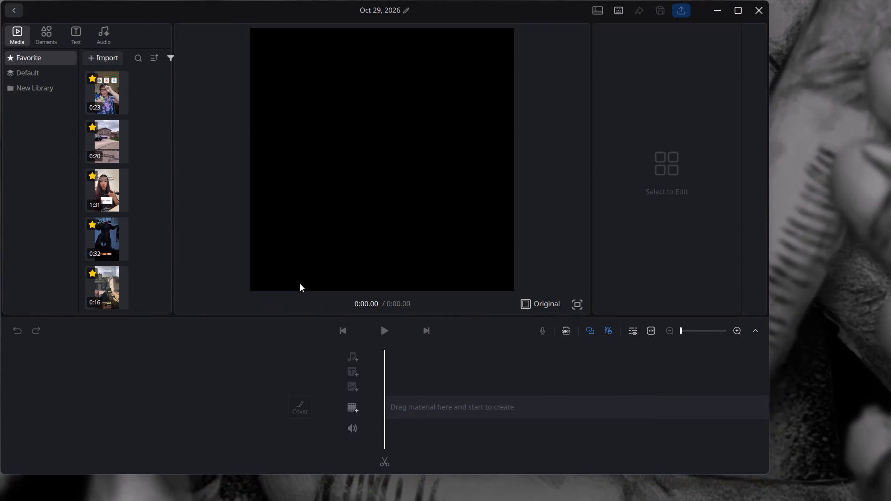
pyautogui.moveTo(105, 283); pyautogui.dragTo(429, 414)
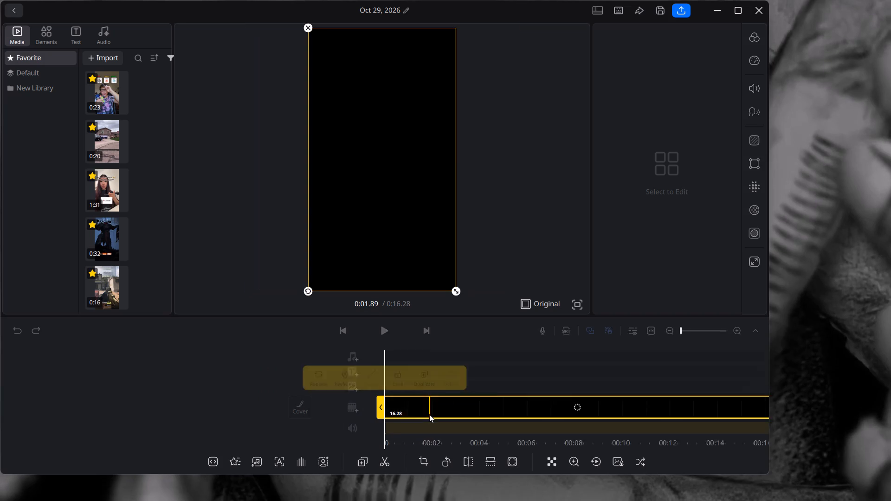
# Skim the gameplay clip on the timeline and return the playhead to about its beginning.
pyautogui.hscroll(-7, 496, 379)
pyautogui.hscroll(1, 496, 379)
pyautogui.hscroll(-1, 496, 379)
pyautogui.hscroll(20, 496, 379)
pyautogui.hscroll(6, 496, 379)
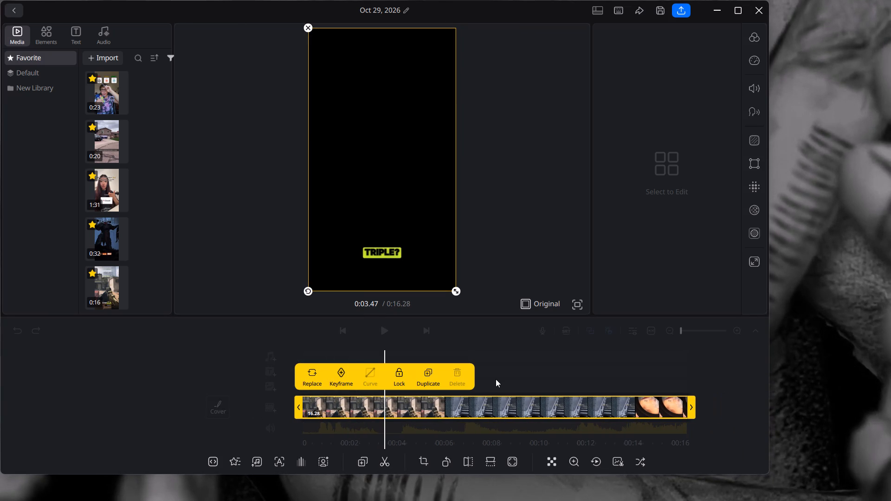
pyautogui.hscroll(20, 496, 379)
pyautogui.hscroll(5, 496, 379)
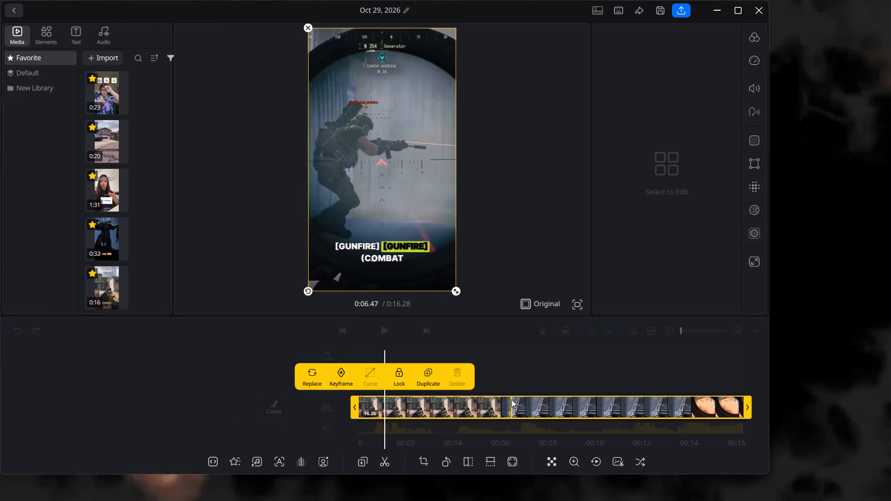
pyautogui.hscroll(3, 511, 399)
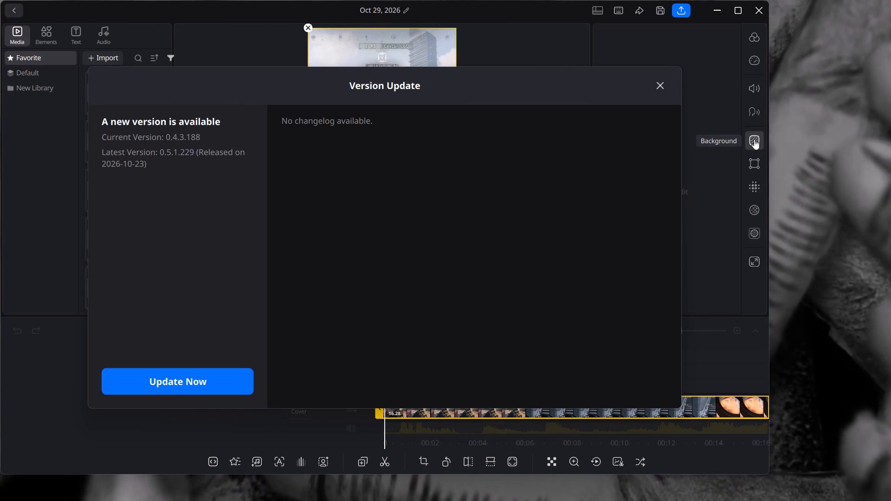
# Dismiss the version update notice and import the Downloads logo MW4_BRANDING_ICON_MW4_RGB_260107_NEG (1).
pyautogui.click(656, 83)
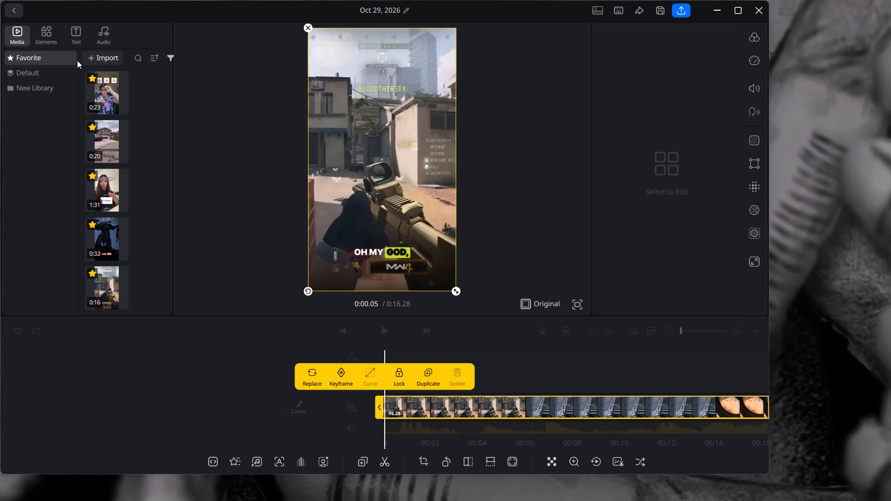
pyautogui.click(99, 56)
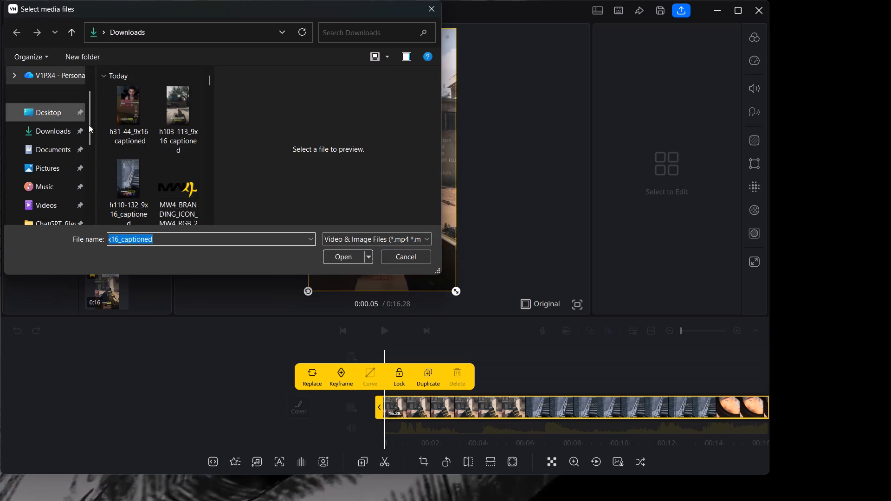
pyautogui.scroll(-1, 173, 181)
pyautogui.click(138, 169)
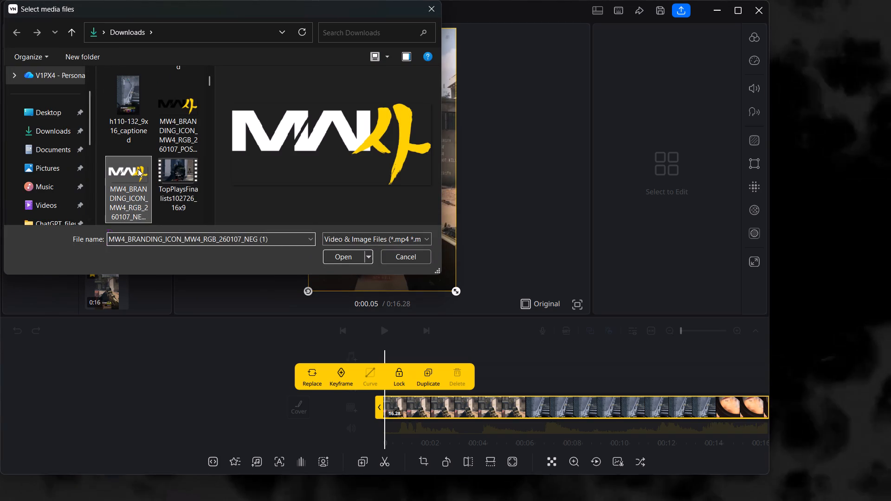
pyautogui.click(359, 255)
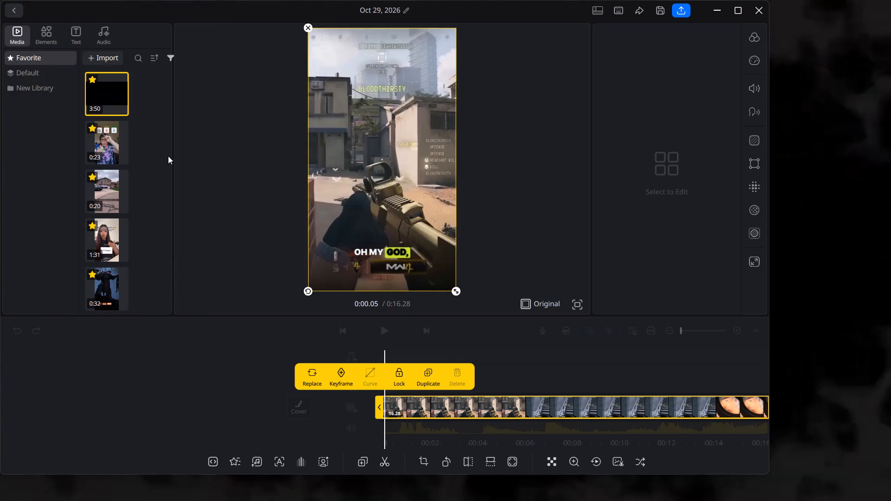
# Place the imported white-and-yellow MW4 logo over the video as an overlay near the clip's beginning.
pyautogui.scroll(-3, 129, 154)
pyautogui.moveTo(116, 278); pyautogui.dragTo(132, 272)
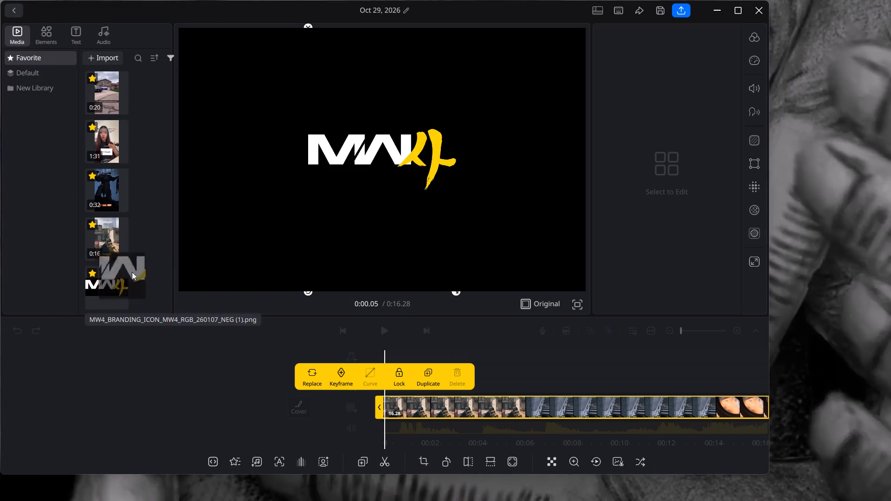
pyautogui.moveTo(132, 272); pyautogui.dragTo(426, 37)
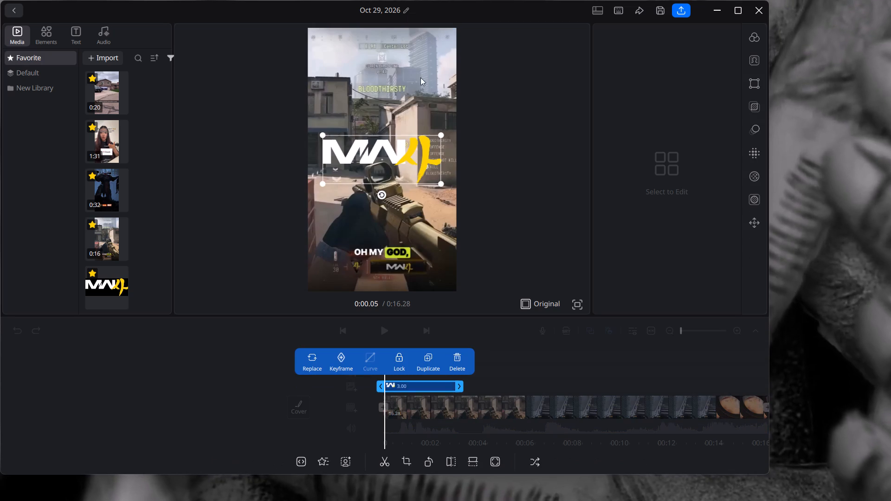
# Shrink the MW4 logo to about a third of the frame's width and centre it just above the captions.
pyautogui.moveTo(405, 170); pyautogui.dragTo(428, 105)
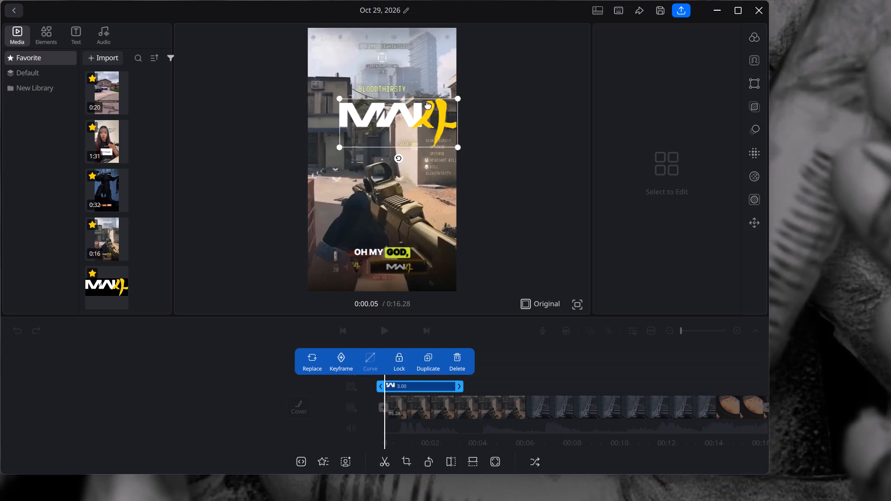
pyautogui.moveTo(428, 105); pyautogui.dragTo(422, 110)
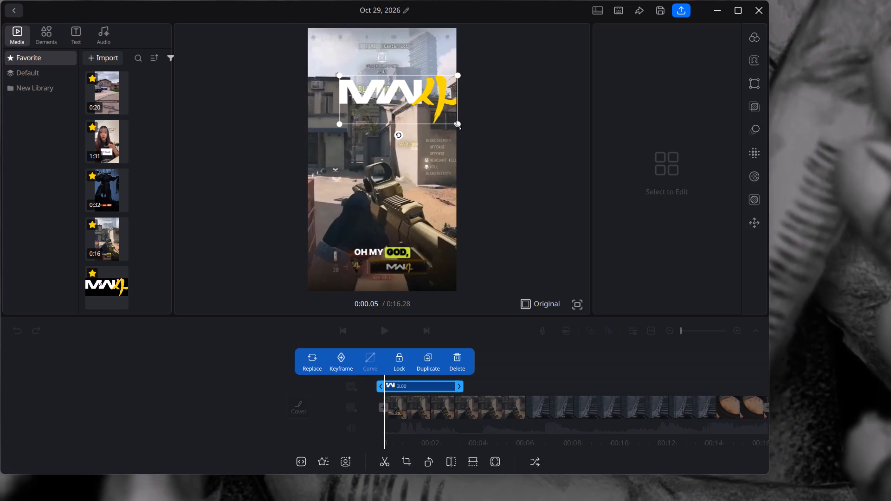
pyautogui.moveTo(458, 125); pyautogui.dragTo(415, 110)
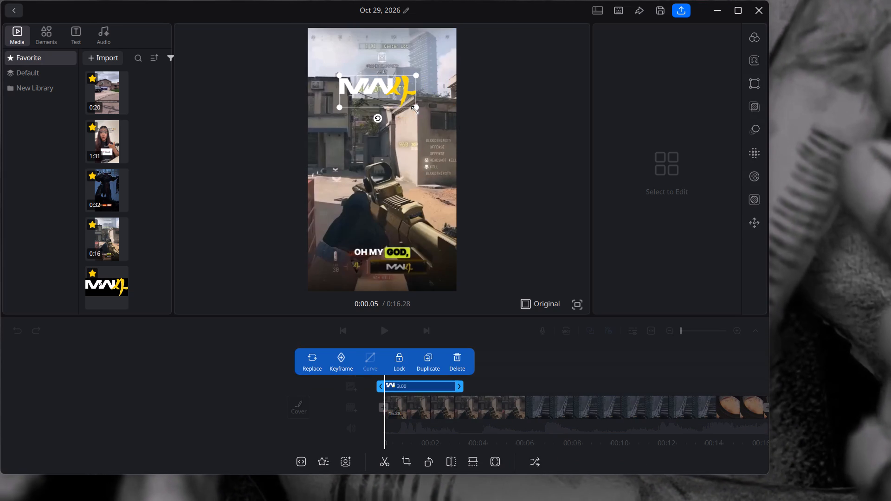
pyautogui.moveTo(373, 90); pyautogui.dragTo(381, 55)
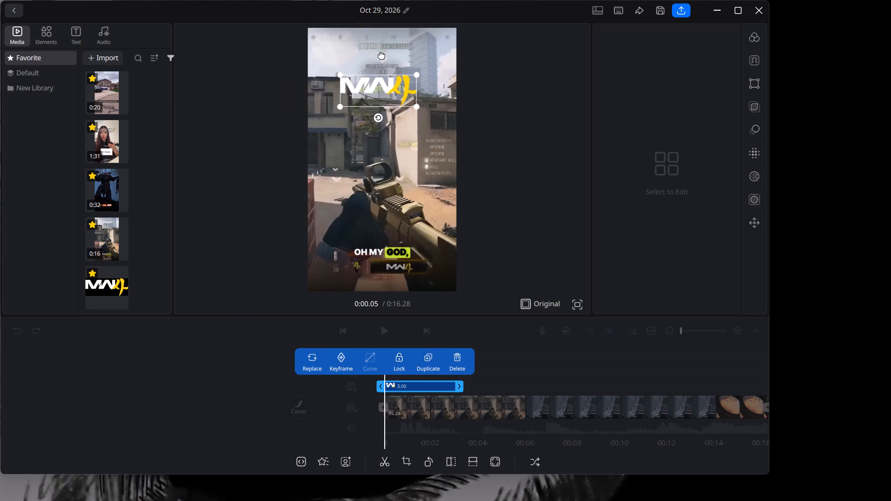
pyautogui.moveTo(381, 55); pyautogui.dragTo(380, 194)
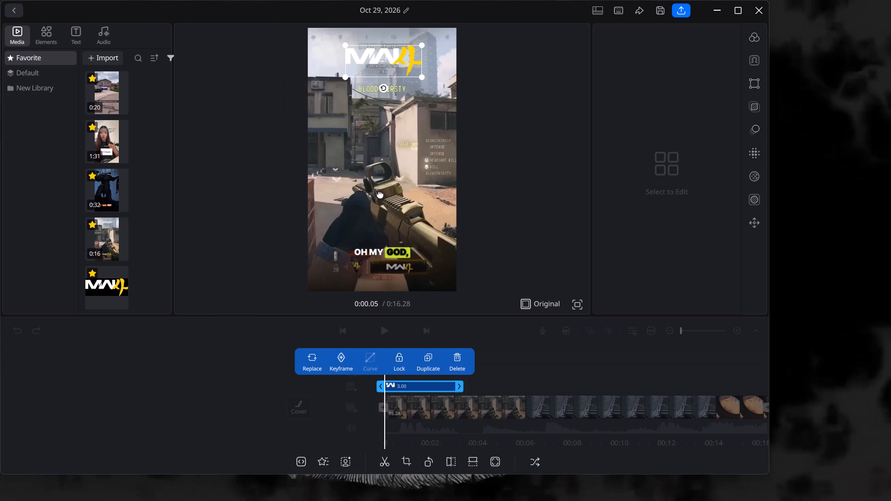
pyautogui.moveTo(380, 194); pyautogui.dragTo(383, 220)
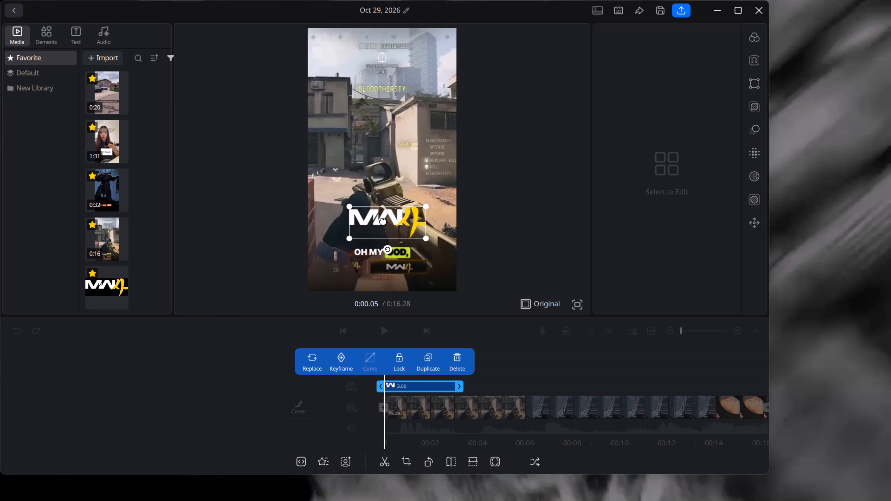
pyautogui.moveTo(383, 220); pyautogui.dragTo(383, 235)
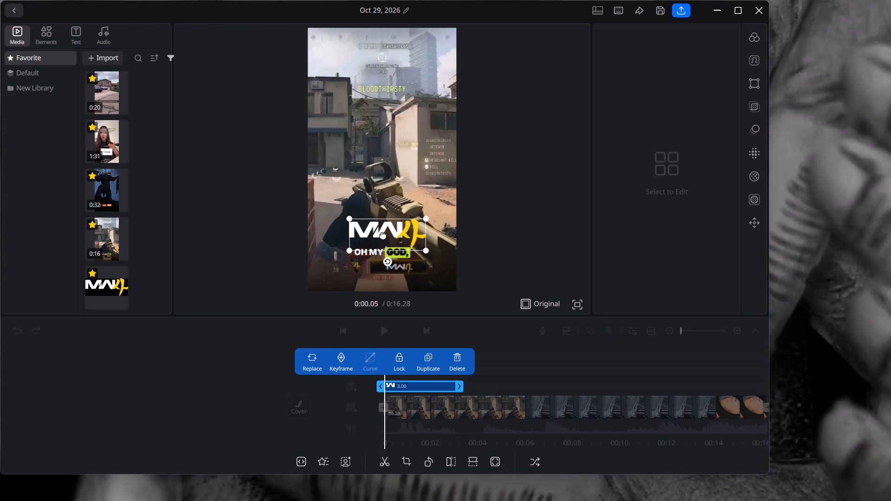
pyautogui.moveTo(383, 235); pyautogui.dragTo(382, 234)
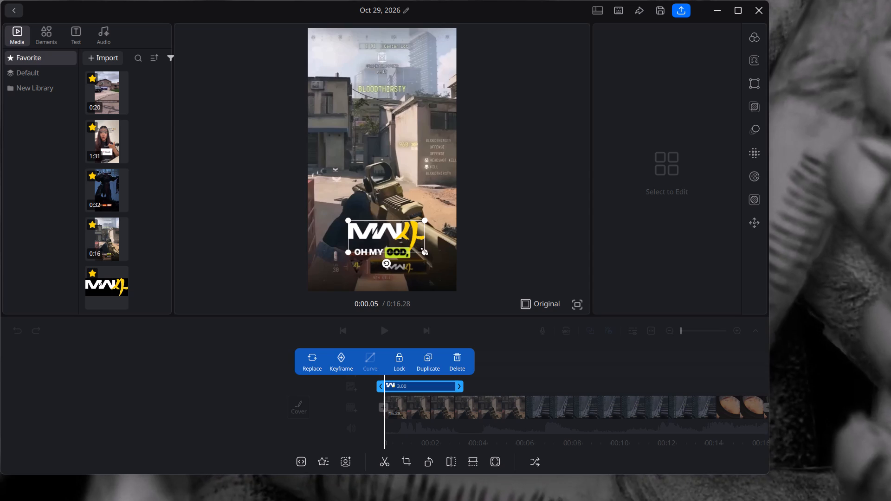
pyautogui.moveTo(425, 252); pyautogui.dragTo(403, 239)
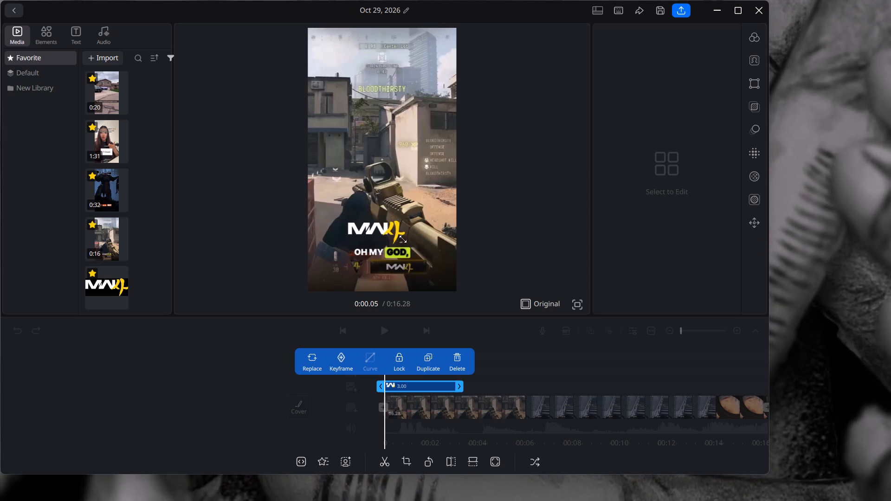
pyautogui.moveTo(403, 239); pyautogui.dragTo(402, 239)
pyautogui.moveTo(374, 228); pyautogui.dragTo(383, 237)
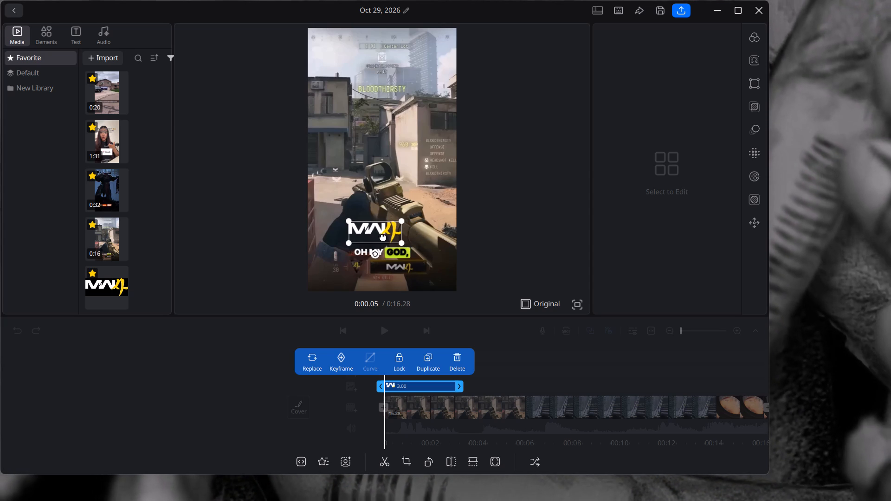
pyautogui.moveTo(383, 237); pyautogui.dragTo(383, 236)
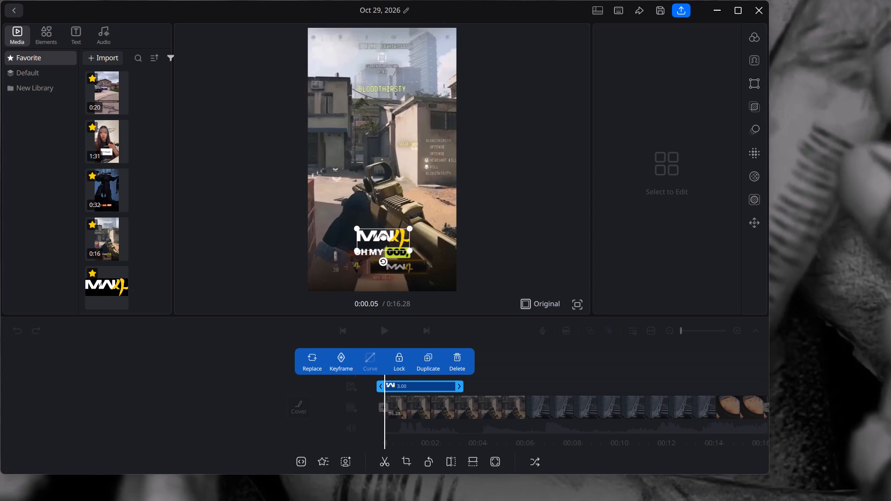
pyautogui.click(501, 186)
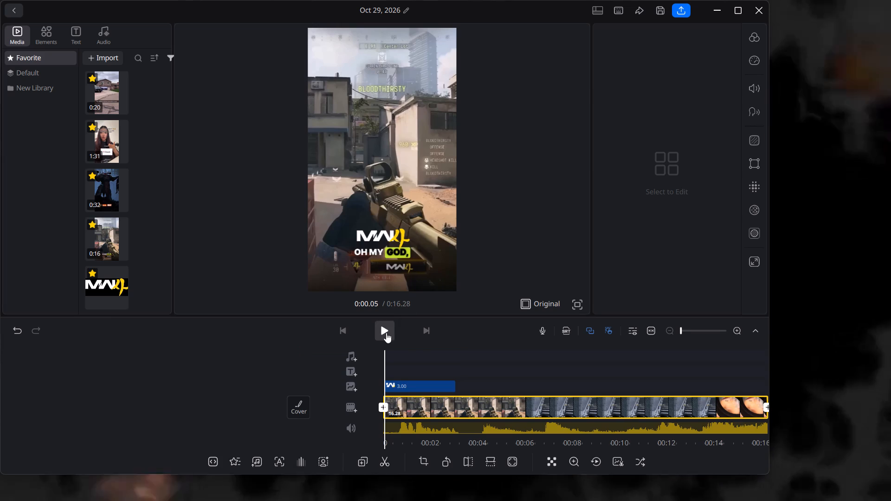
# Extend the logo overlay's duration to 16.22 so it ends with the gameplay clip.
pyautogui.click(435, 386)
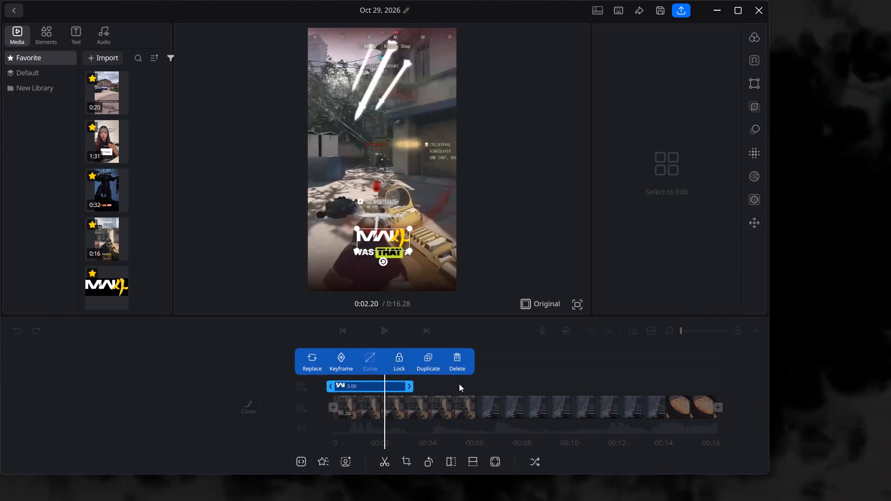
pyautogui.moveTo(411, 386); pyautogui.dragTo(717, 379)
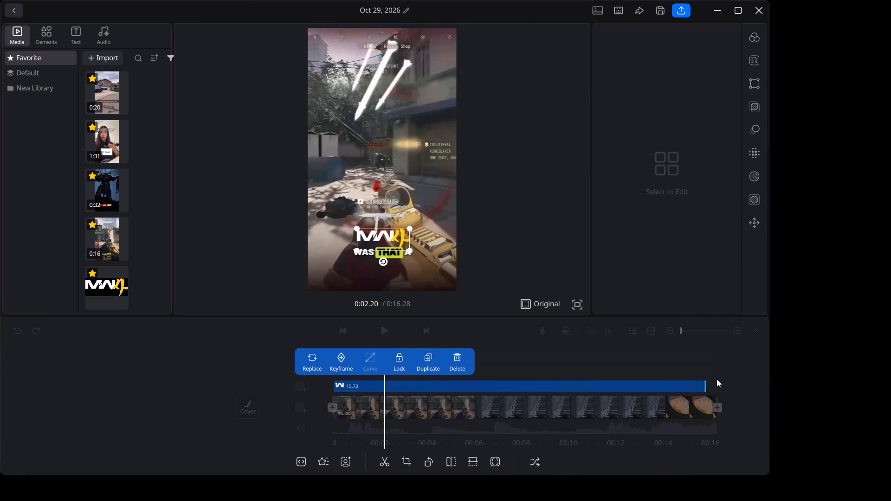
pyautogui.moveTo(717, 379); pyautogui.dragTo(728, 378)
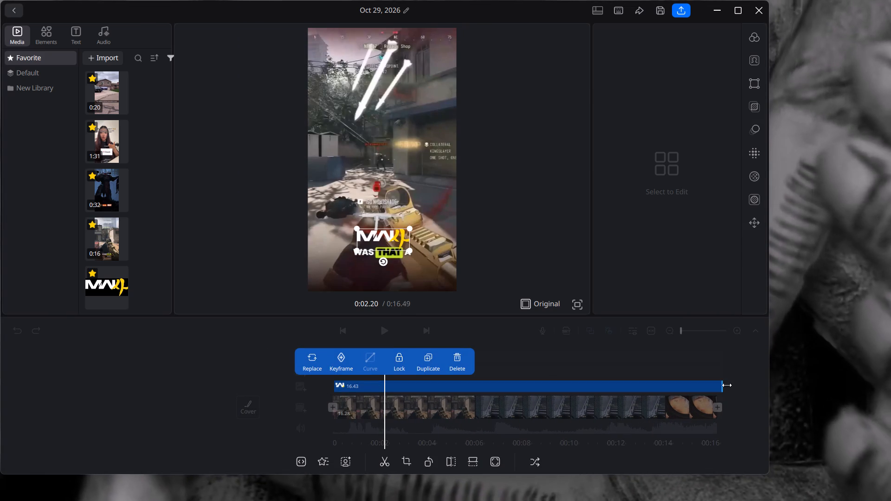
pyautogui.moveTo(727, 385); pyautogui.dragTo(722, 387)
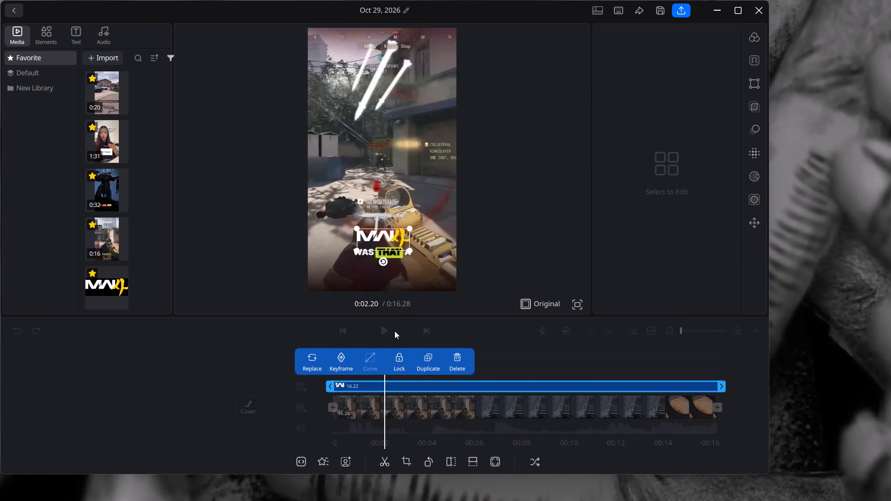
# Play the gameplay clip from the start to check how the MW4 logo sits against the captions.
pyautogui.click(389, 330)
pyautogui.click(272, 347)
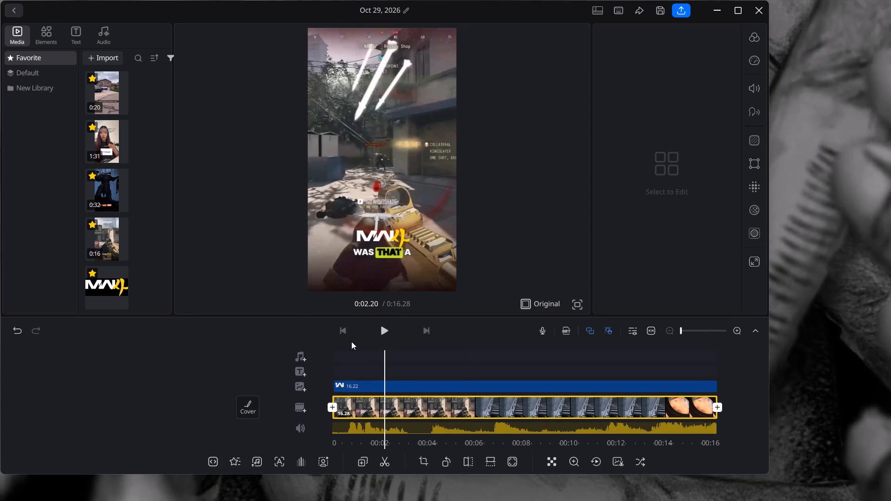
pyautogui.moveTo(380, 397); pyautogui.dragTo(473, 392)
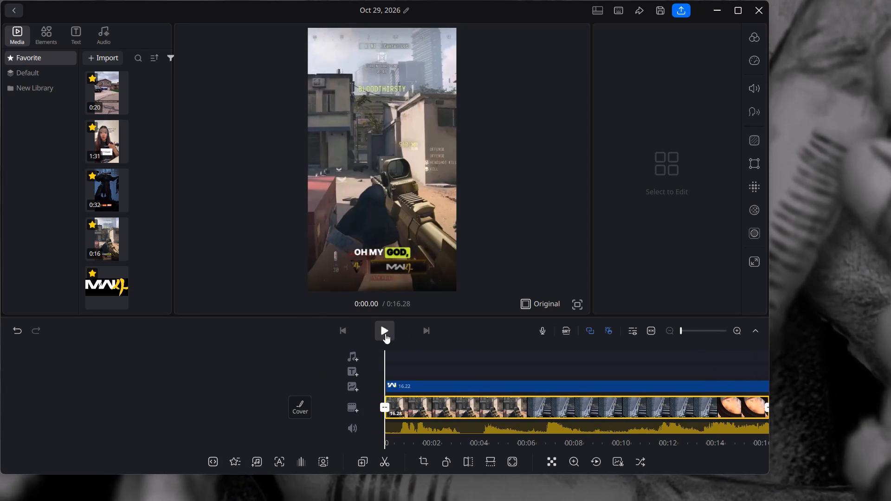
pyautogui.click(385, 334)
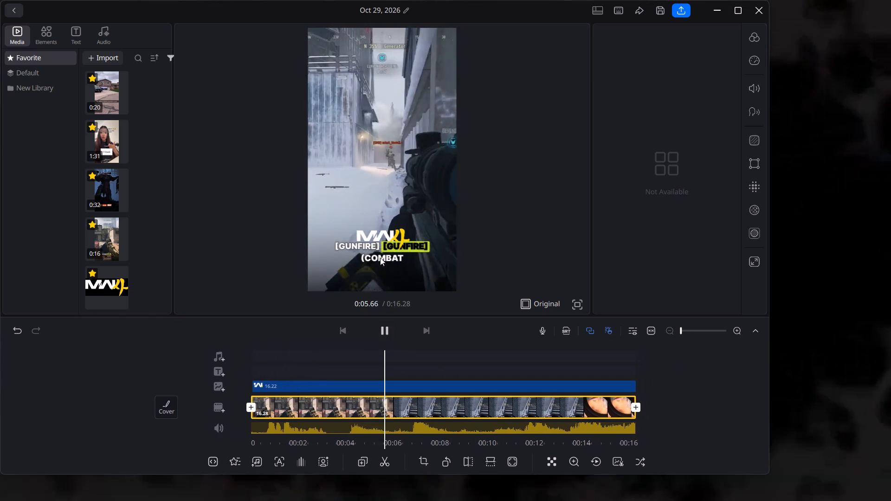
pyautogui.moveTo(381, 230); pyautogui.dragTo(368, 337)
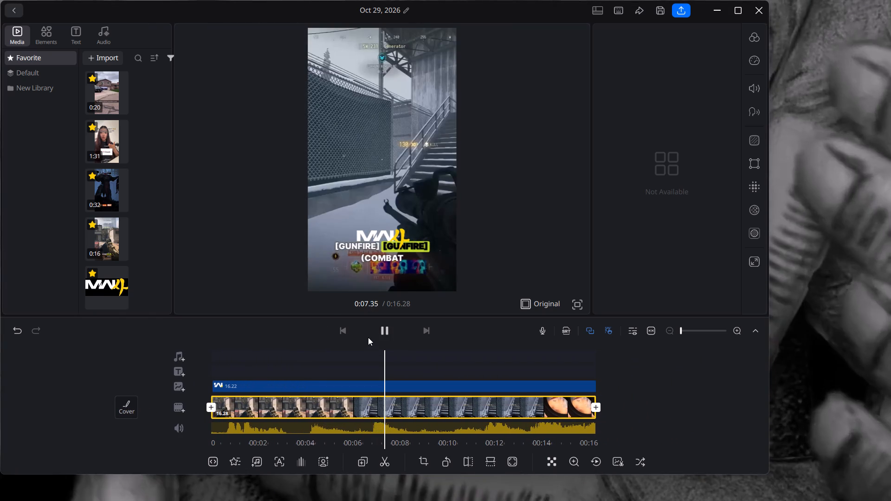
pyautogui.moveTo(368, 337); pyautogui.dragTo(467, 328)
pyautogui.click(467, 328)
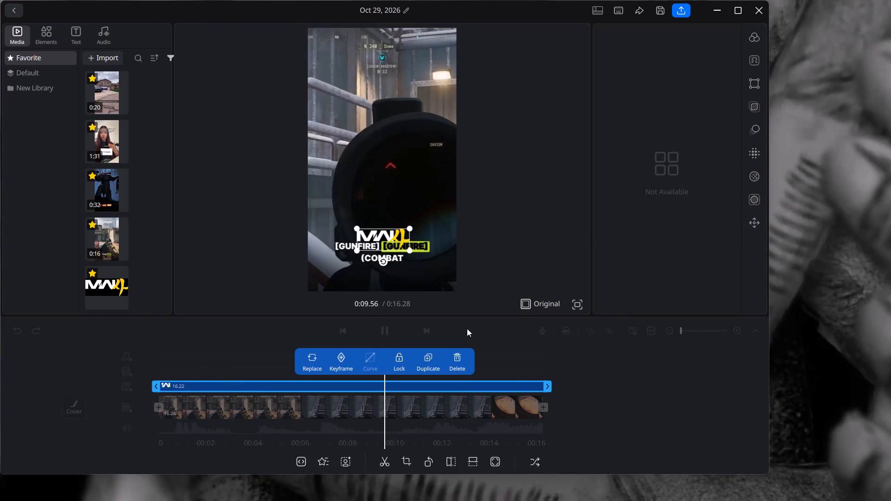
pyautogui.click(390, 329)
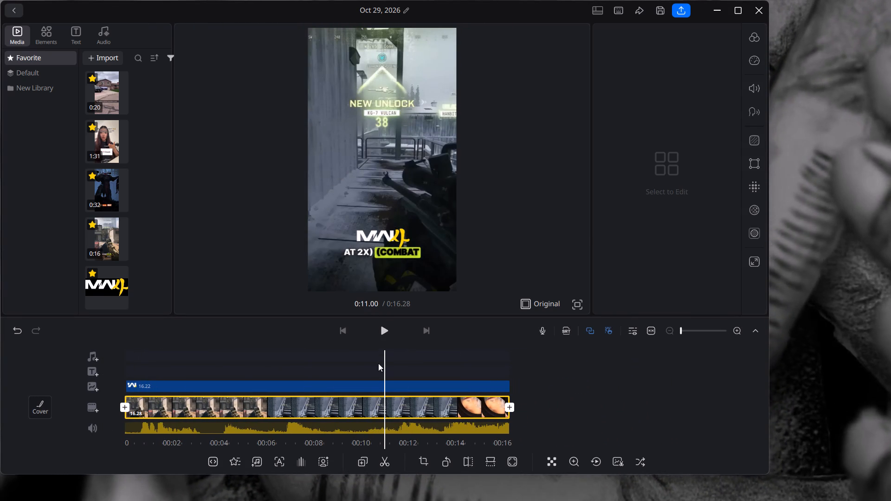
# Shrink the MW4 logo overlay slightly and raise it so it clears the caption text.
pyautogui.click(380, 386)
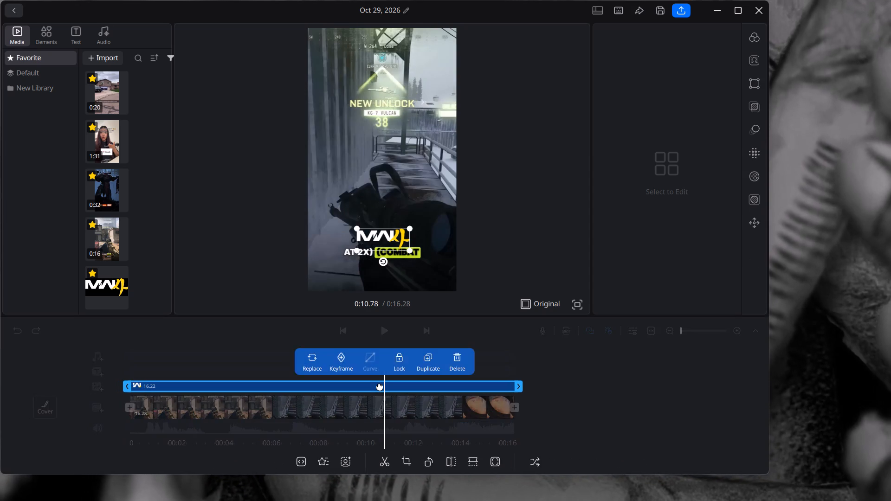
pyautogui.click(380, 386)
pyautogui.click(380, 386)
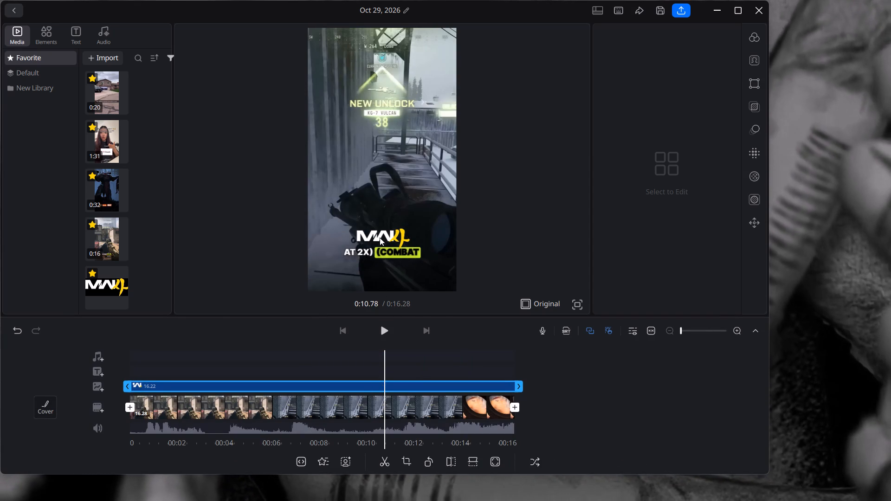
pyautogui.click(291, 377)
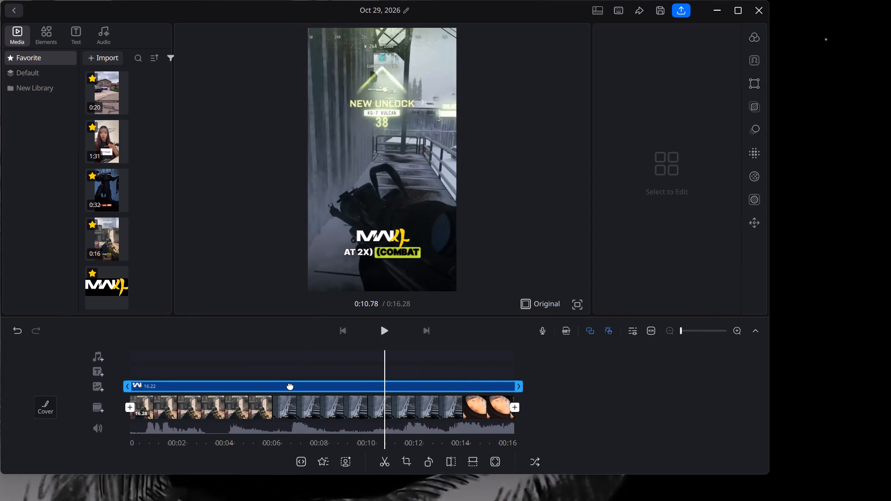
pyautogui.click(290, 385)
pyautogui.hscroll(2, 304, 442)
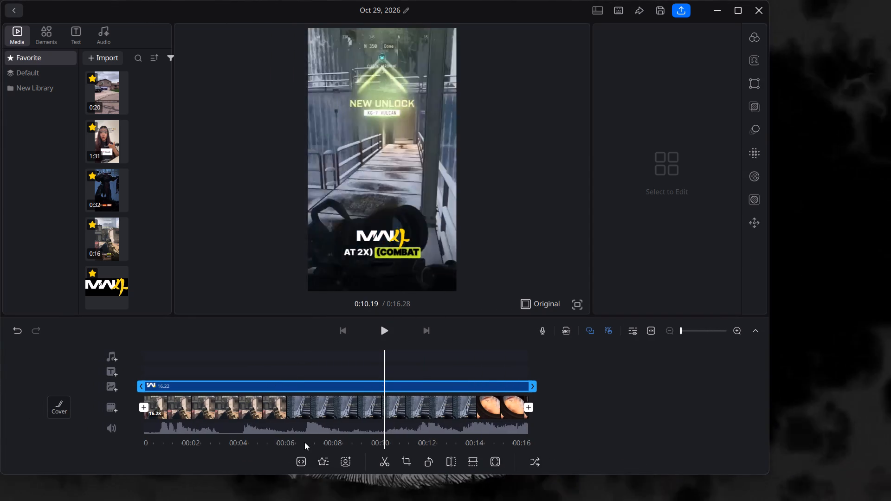
pyautogui.doubleClick(379, 234)
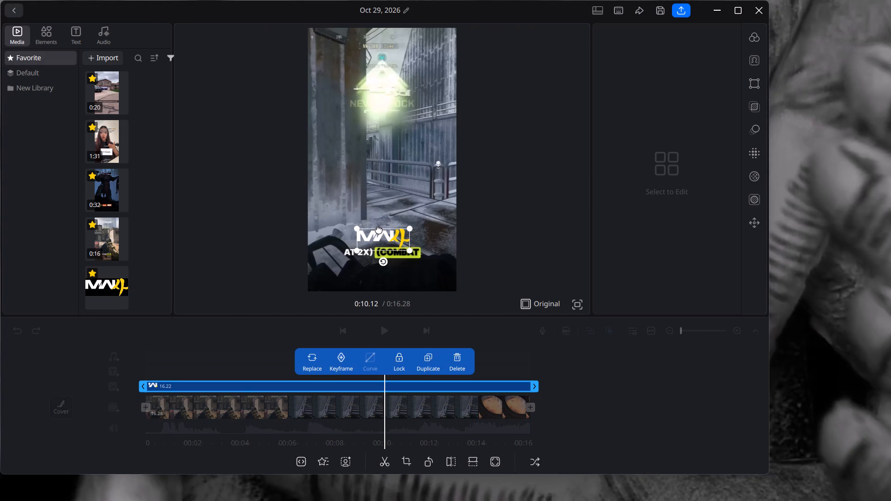
pyautogui.moveTo(411, 253); pyautogui.dragTo(407, 250)
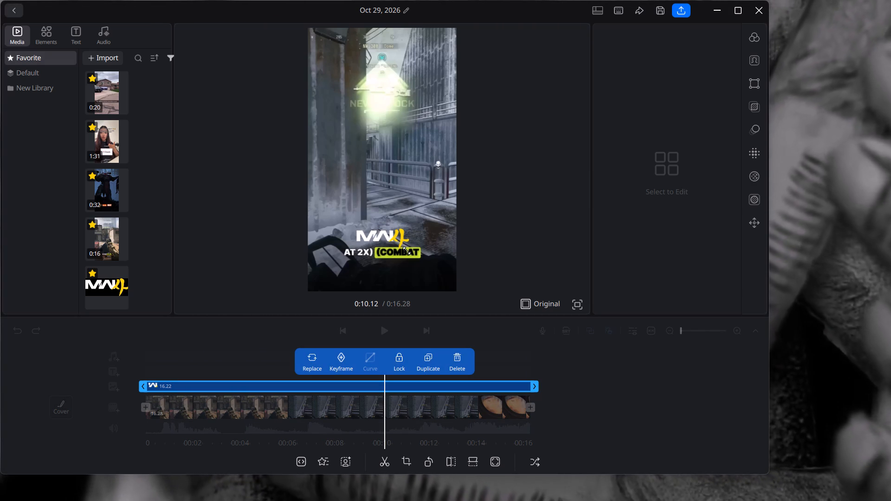
pyautogui.moveTo(407, 250); pyautogui.dragTo(407, 250)
pyautogui.click(384, 233)
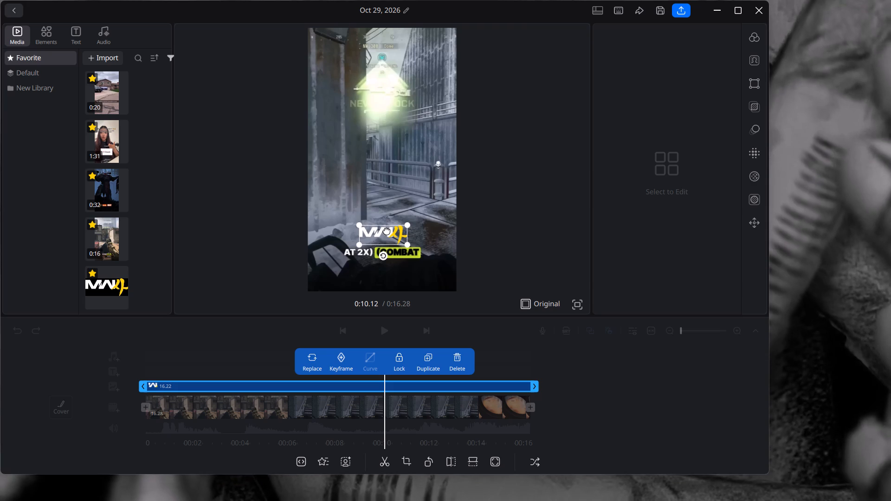
pyautogui.click(275, 334)
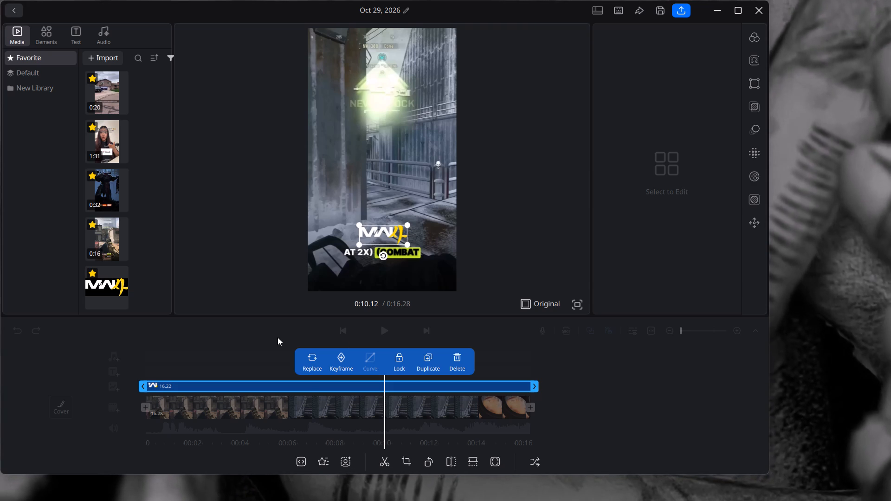
# Replay the clip from the beginning through to its end to check the resized logo above the captions.
pyautogui.hscroll(3, 321, 412)
pyautogui.hscroll(20, 321, 412)
pyautogui.hscroll(1, 321, 412)
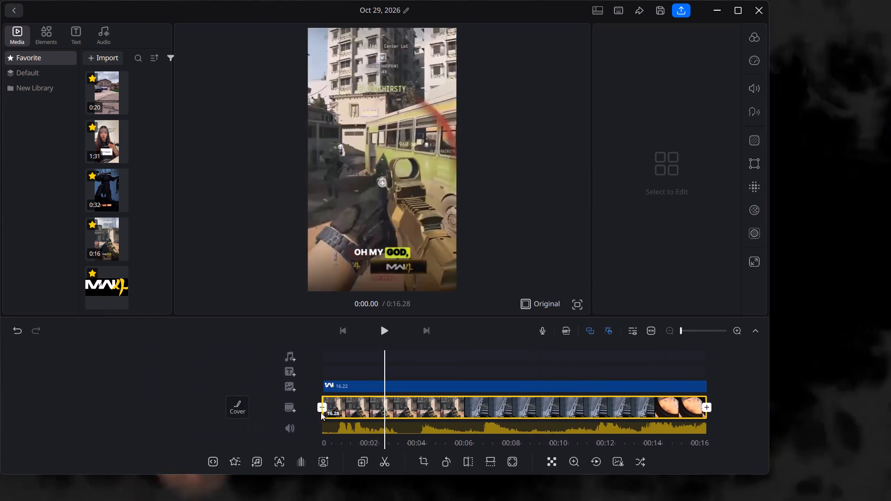
pyautogui.hscroll(4, 321, 412)
pyautogui.hscroll(2, 423, 391)
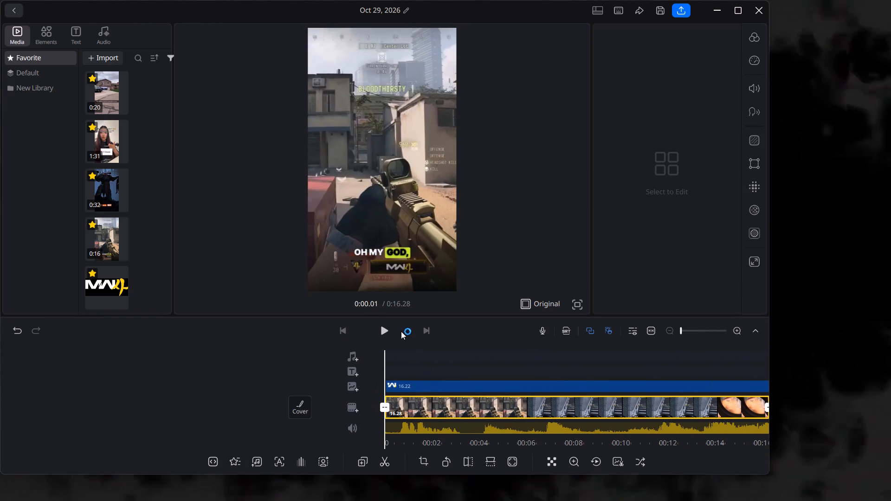
pyautogui.click(384, 332)
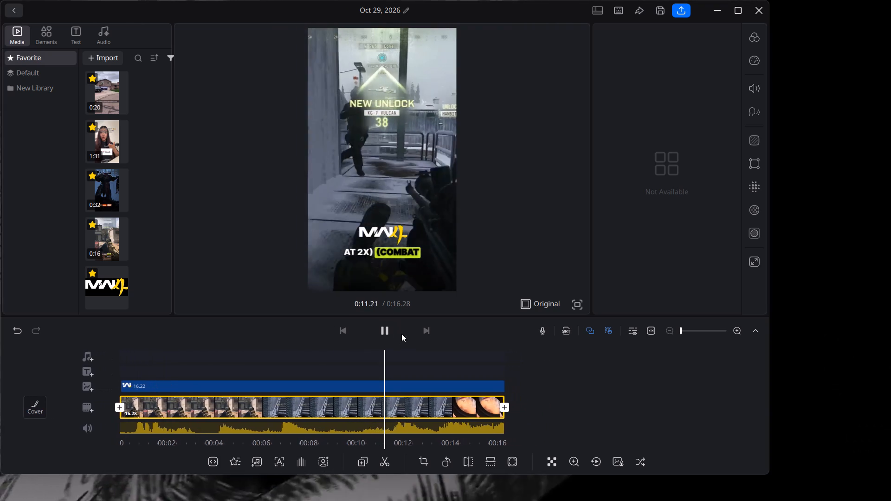
pyautogui.moveTo(390, 231); pyautogui.dragTo(398, 199)
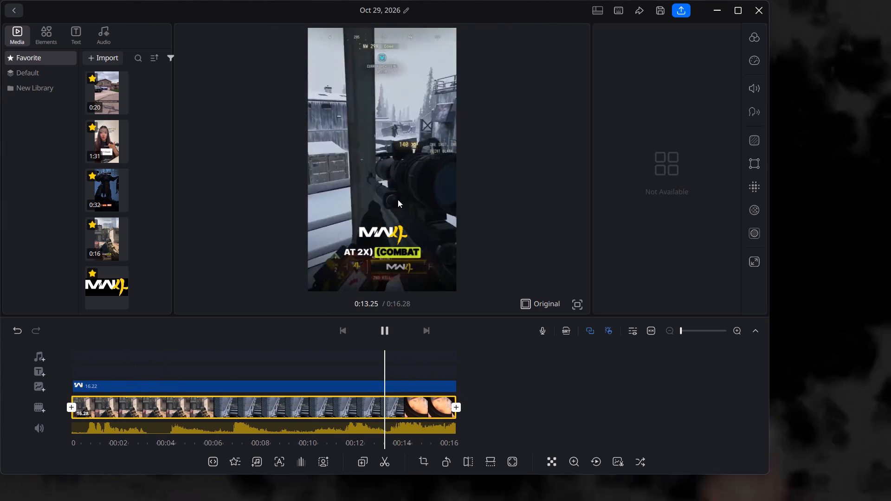
pyautogui.moveTo(398, 199); pyautogui.dragTo(387, 330)
pyautogui.click(387, 330)
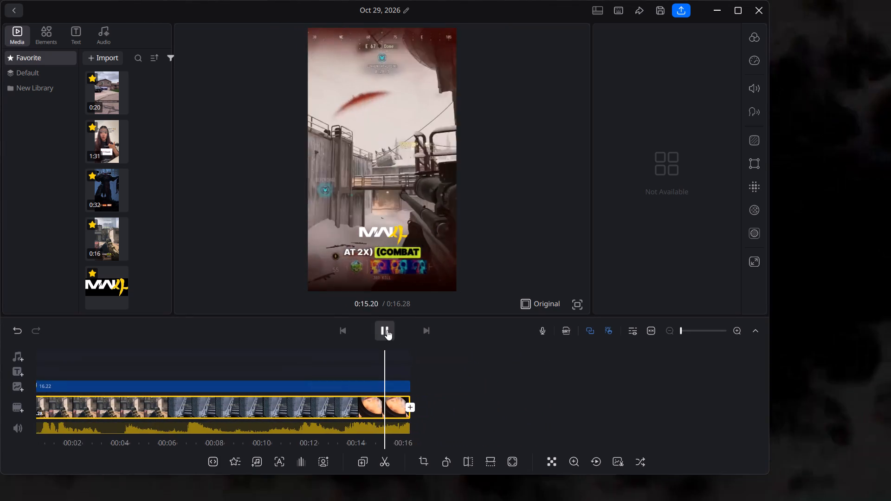
pyautogui.click(386, 334)
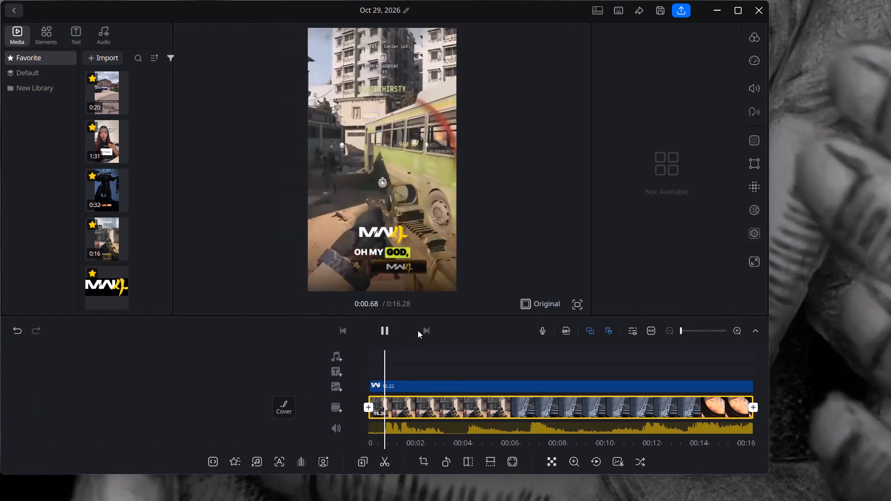
pyautogui.click(390, 335)
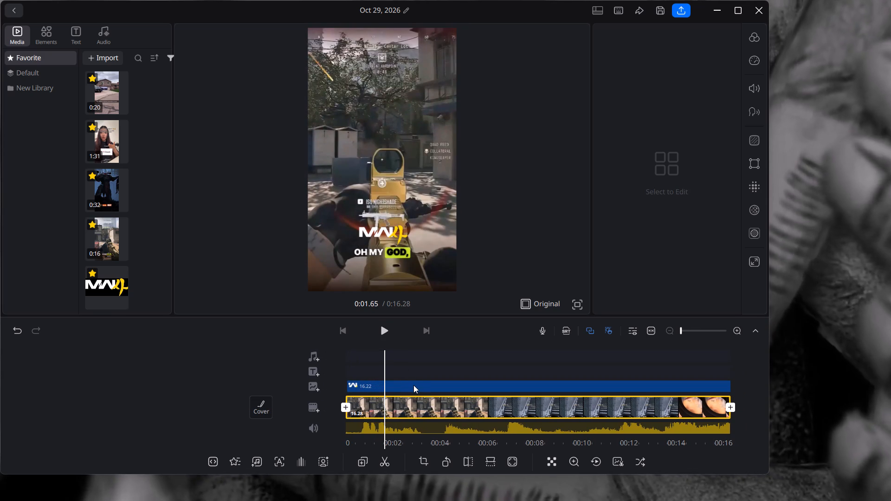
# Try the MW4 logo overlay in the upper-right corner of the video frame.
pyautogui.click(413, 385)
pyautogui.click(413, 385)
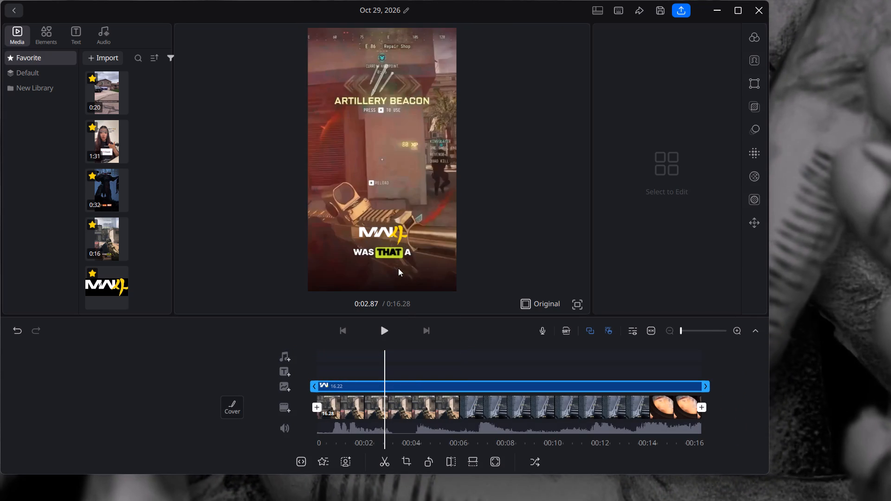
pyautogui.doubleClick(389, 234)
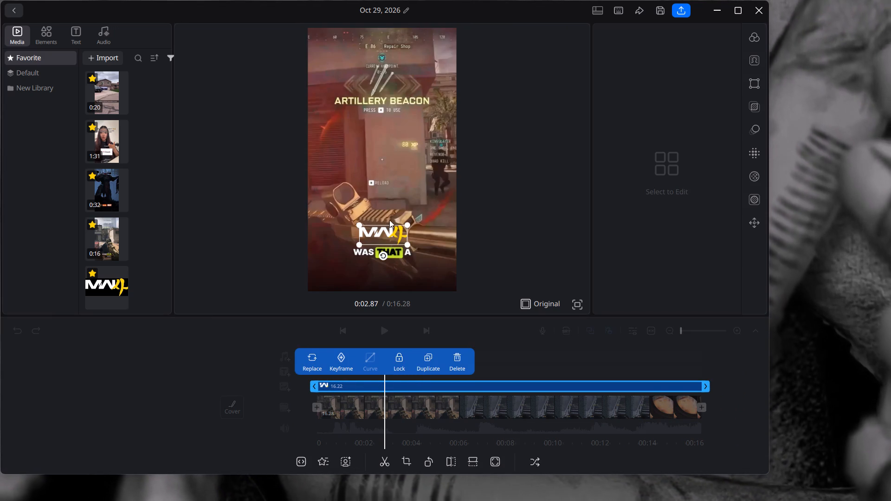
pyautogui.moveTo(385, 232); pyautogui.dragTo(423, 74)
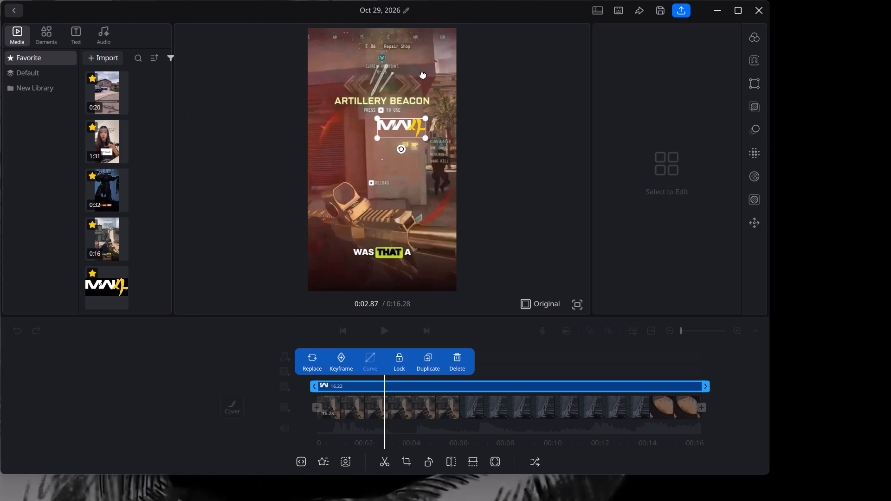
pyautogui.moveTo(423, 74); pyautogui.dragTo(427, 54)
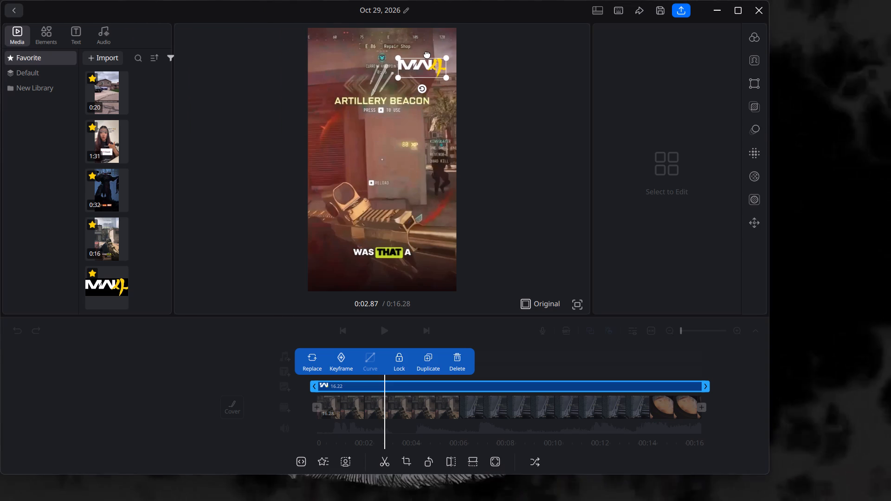
# Move the MW4 logo from the frame's upper-right corner down to just above the captions.
pyautogui.moveTo(427, 54); pyautogui.dragTo(378, 222)
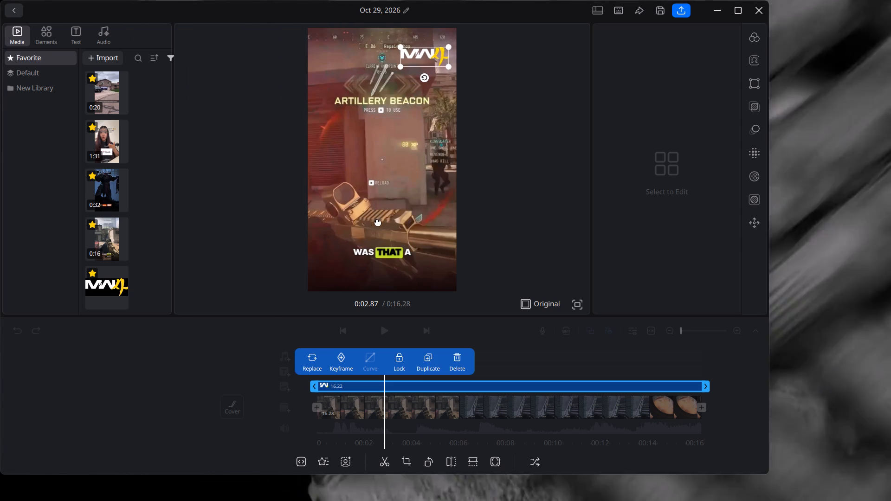
pyautogui.moveTo(378, 222); pyautogui.dragTo(379, 229)
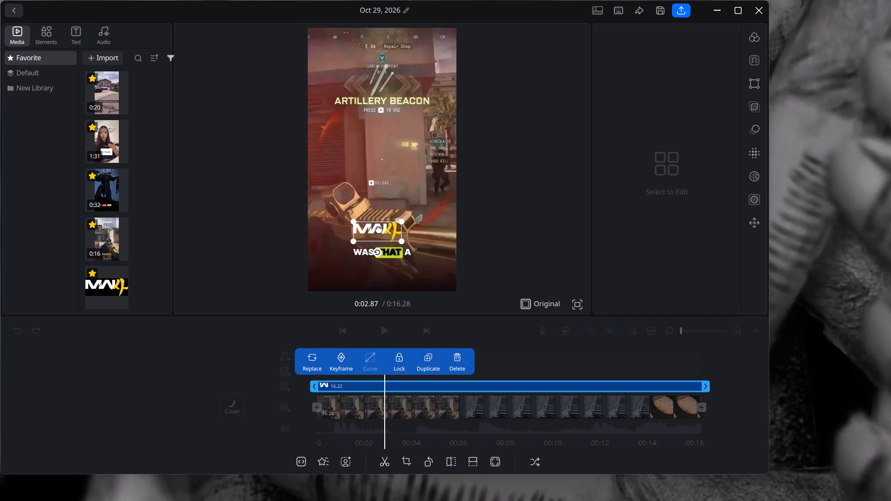
pyautogui.moveTo(379, 229); pyautogui.dragTo(380, 231)
pyautogui.click(504, 350)
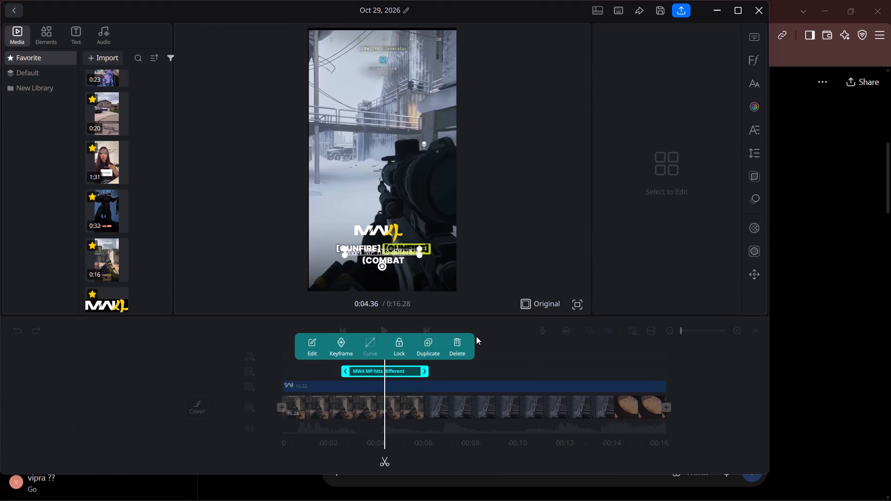
pyautogui.click(464, 342)
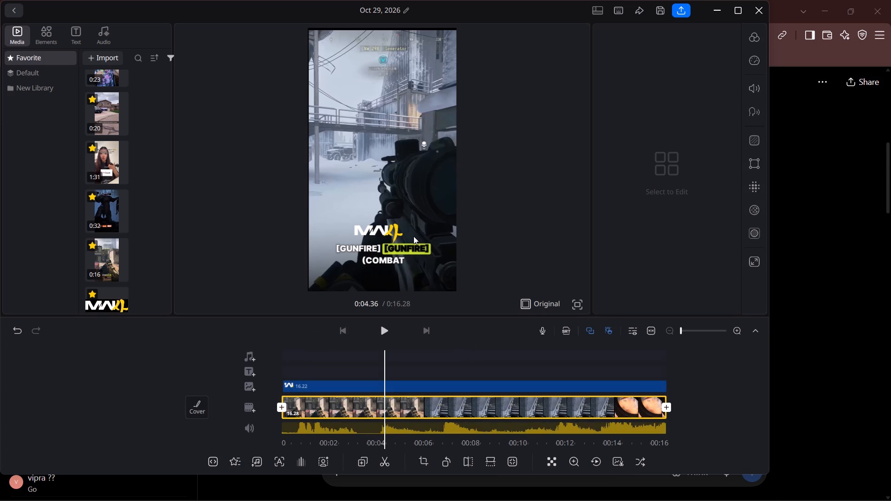
# Enlarge the gameplay clip slightly in the preview so it fills the video frame to its edges.
pyautogui.click(395, 416)
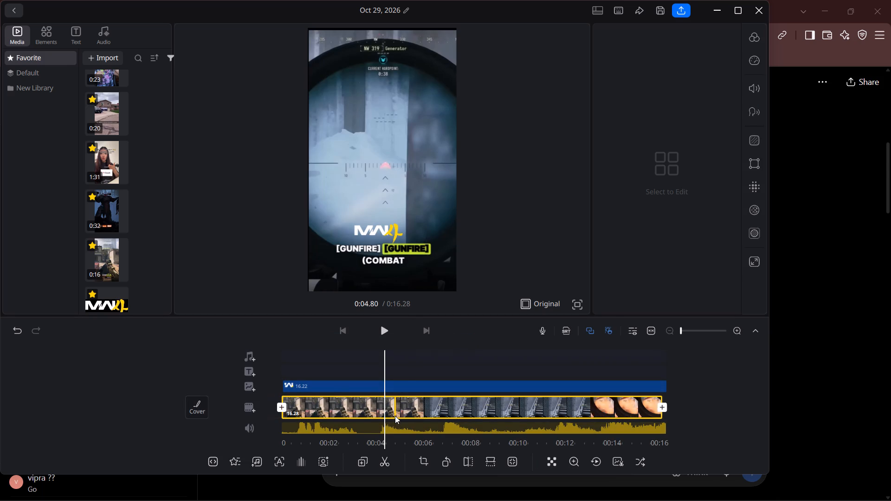
pyautogui.doubleClick(381, 173)
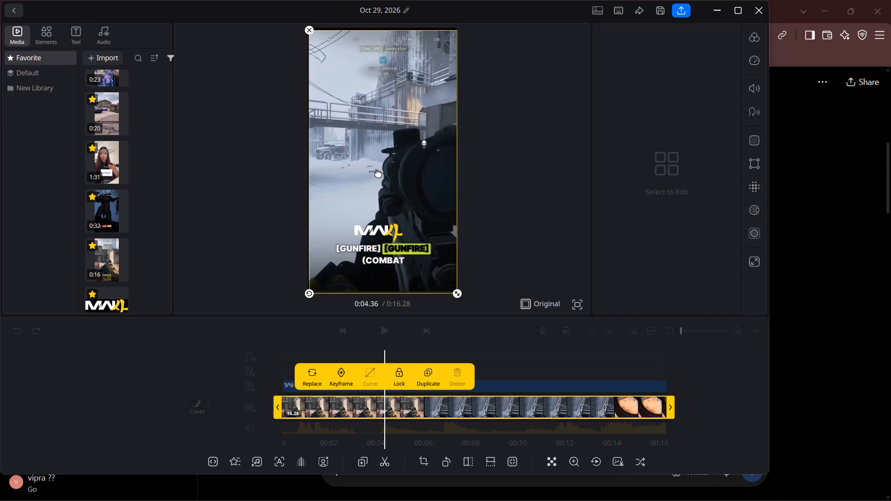
pyautogui.click(458, 295)
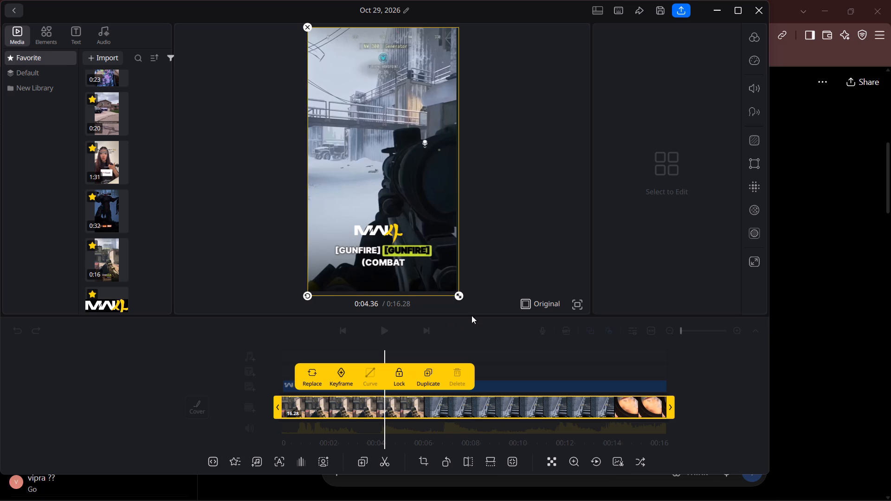
pyautogui.click(483, 308)
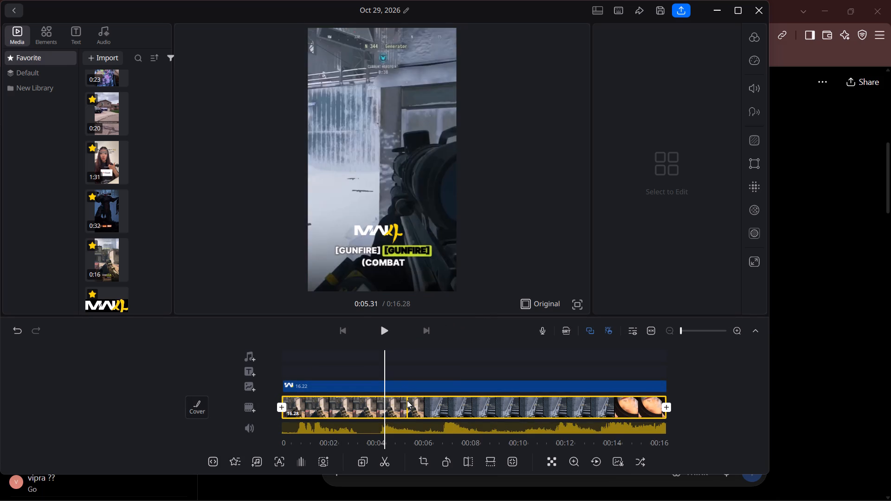
# Export the video to the Downloads folder with manual quality at 1080p, 60 fps and 20.7 Mbps.
pyautogui.hscroll(7, 407, 400)
pyautogui.hscroll(-5, 407, 400)
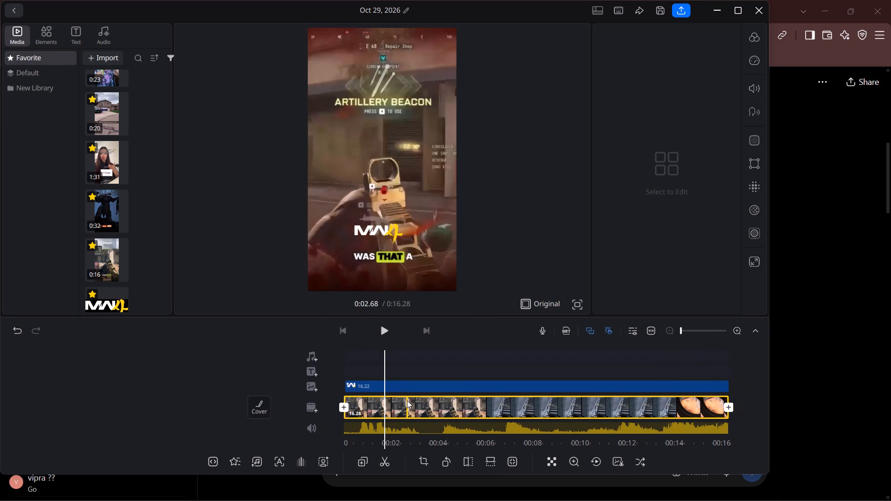
pyautogui.hscroll(-2, 407, 400)
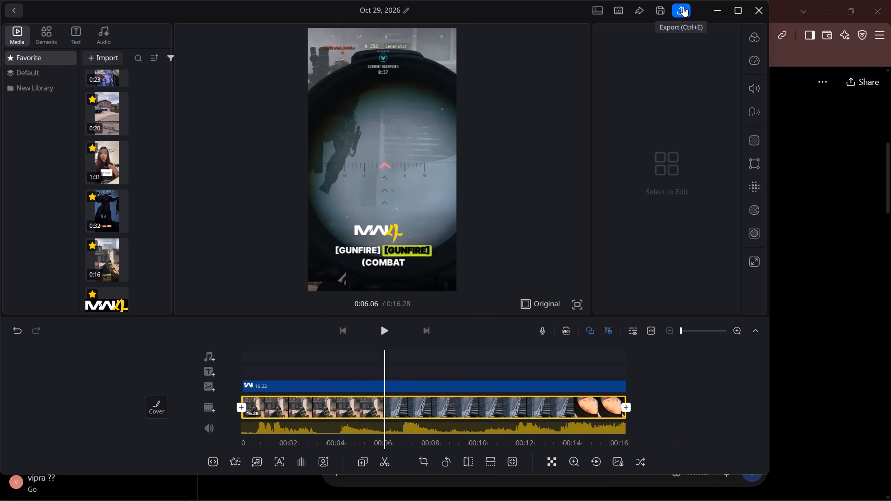
pyautogui.click(683, 6)
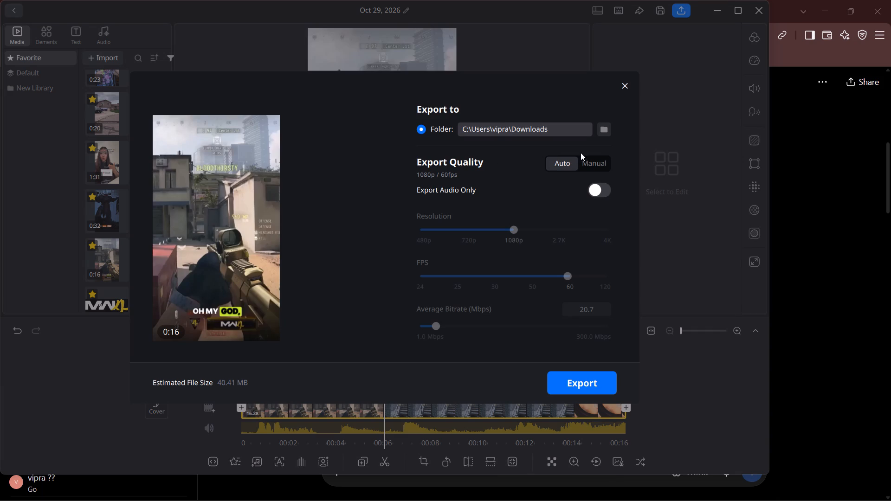
pyautogui.click(588, 161)
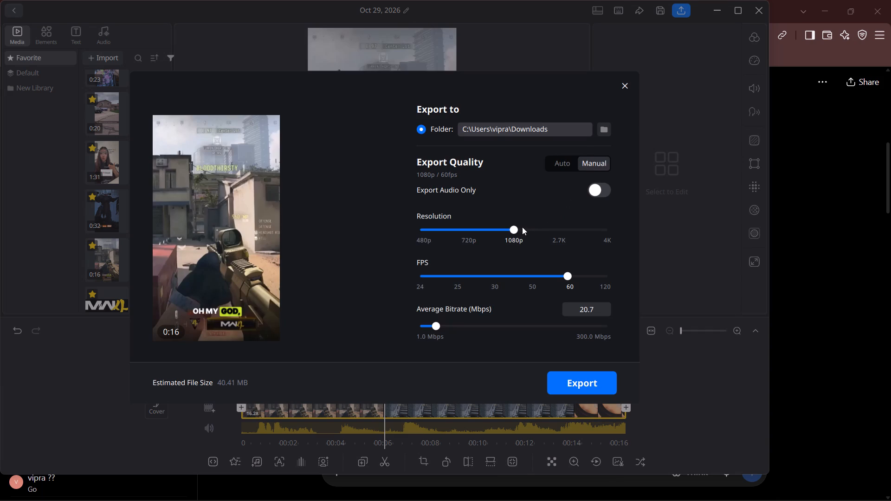
pyautogui.scroll(-2, 575, 334)
pyautogui.click(590, 382)
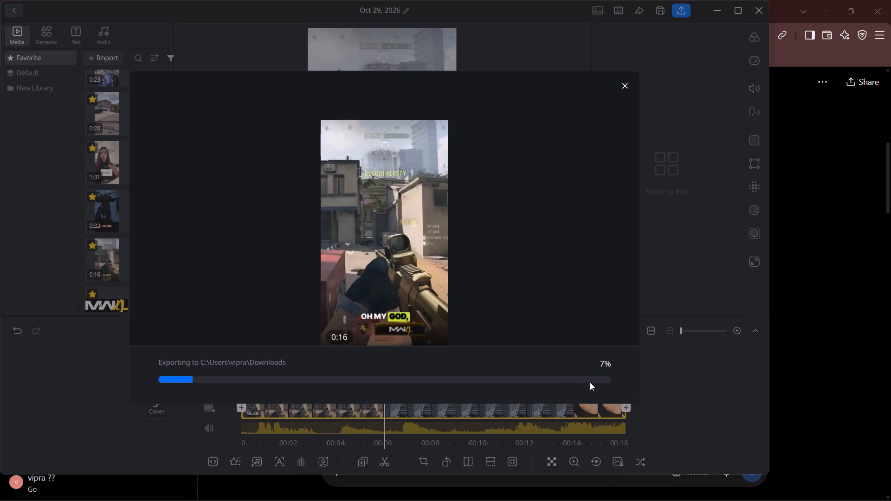
pyautogui.click(406, 252)
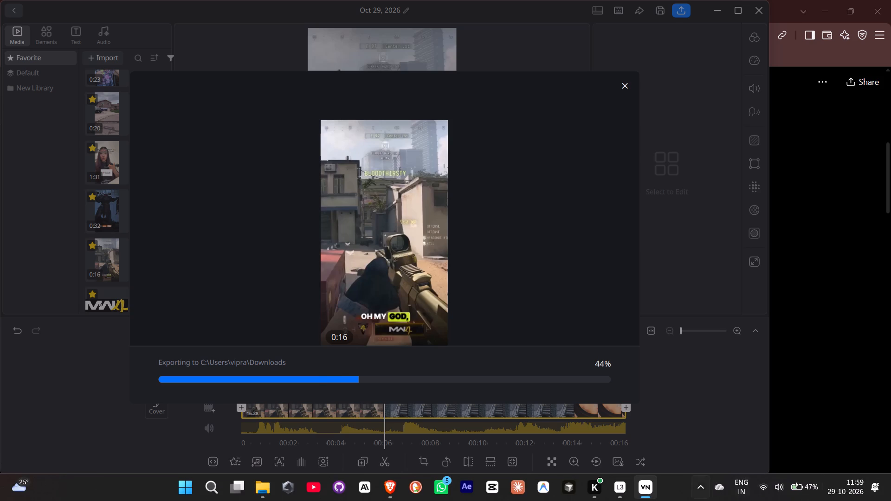
# Switch the computer's Wi-Fi connection to the "realme P1 5G 6d4b" network while the video export runs.
pyautogui.click(814, 496)
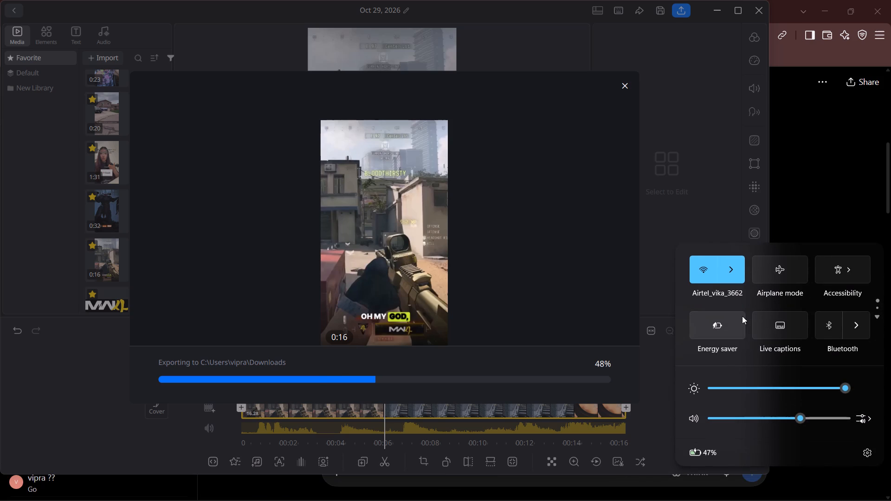
pyautogui.click(729, 262)
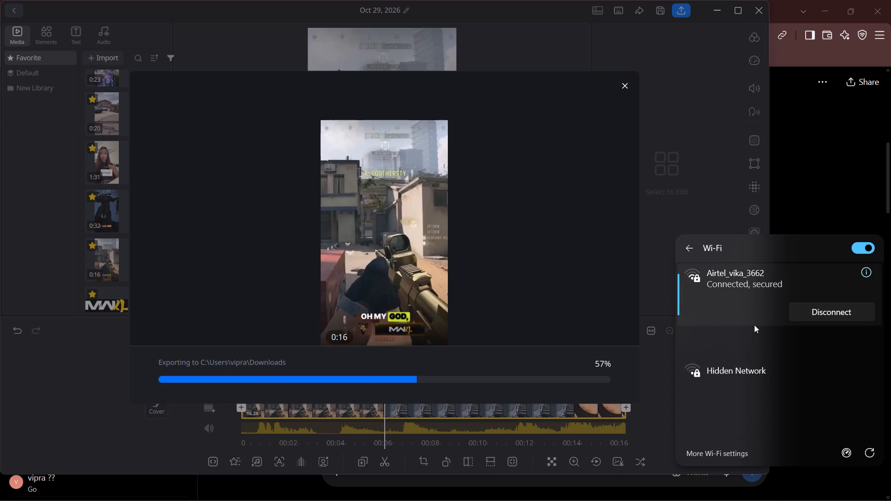
pyautogui.click(732, 359)
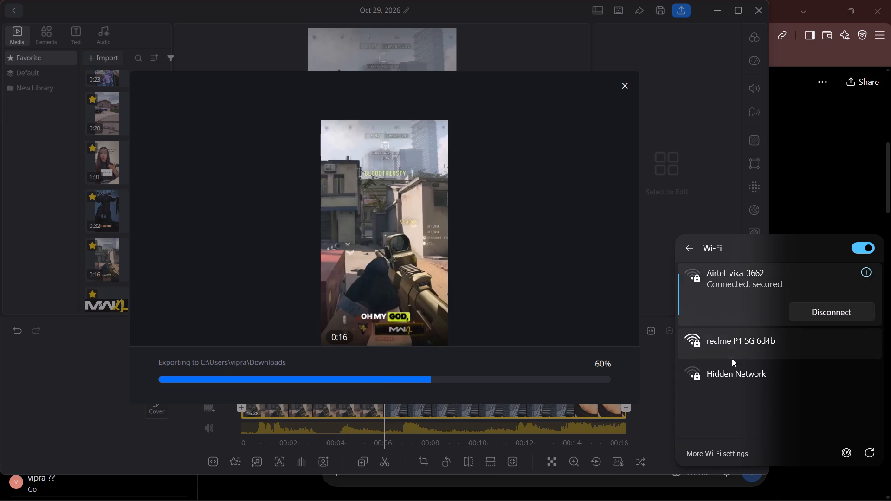
pyautogui.click(830, 356)
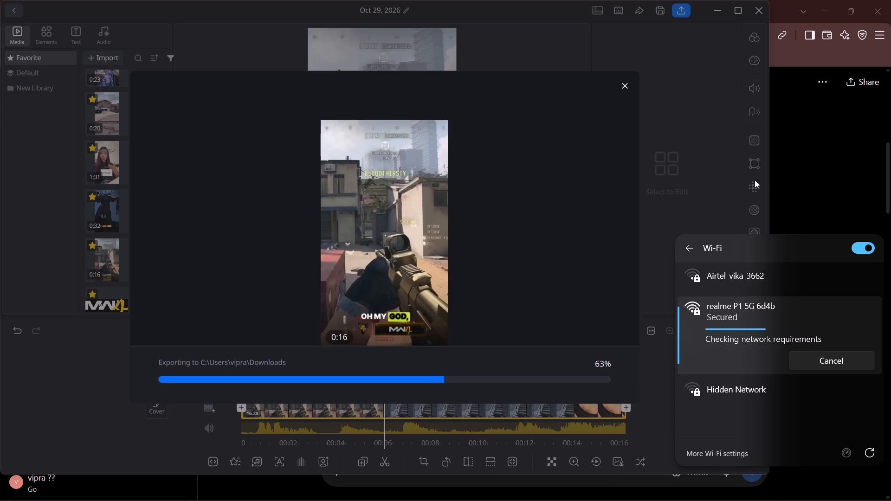
pyautogui.click(715, 171)
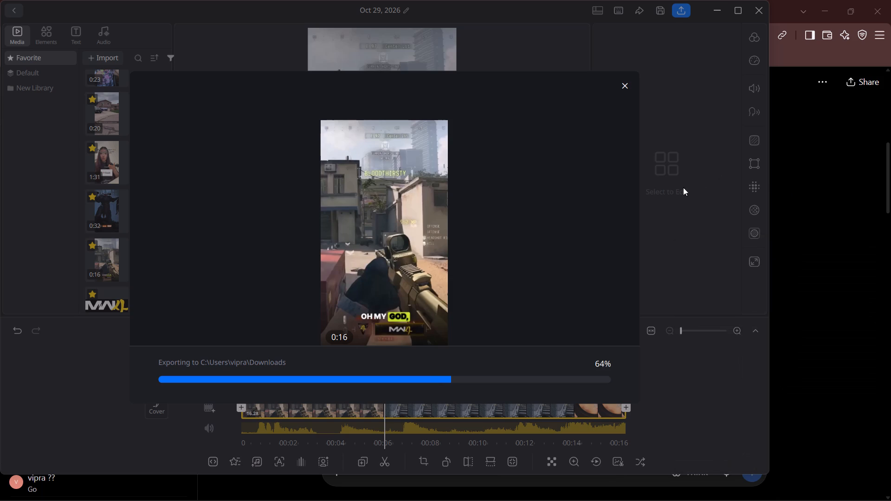
pyautogui.click(671, 89)
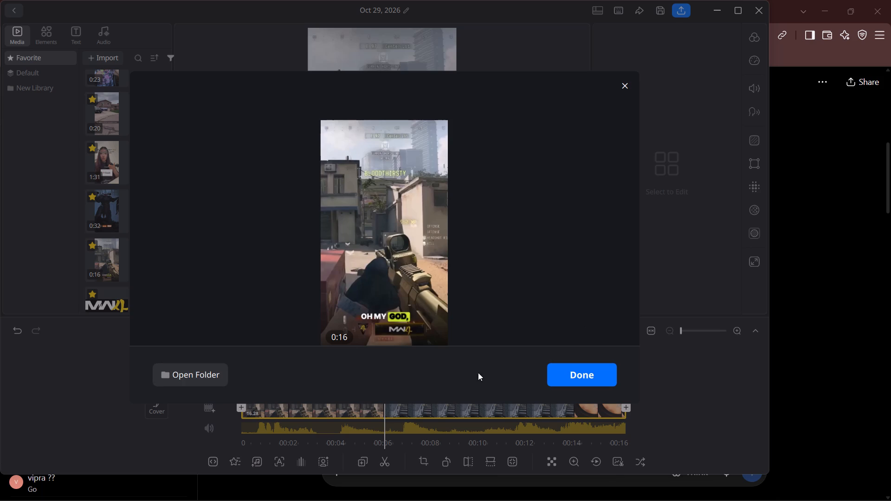
# Open the export's destination folder to look for the new file, and close the finished export dialog.
pyautogui.click(182, 373)
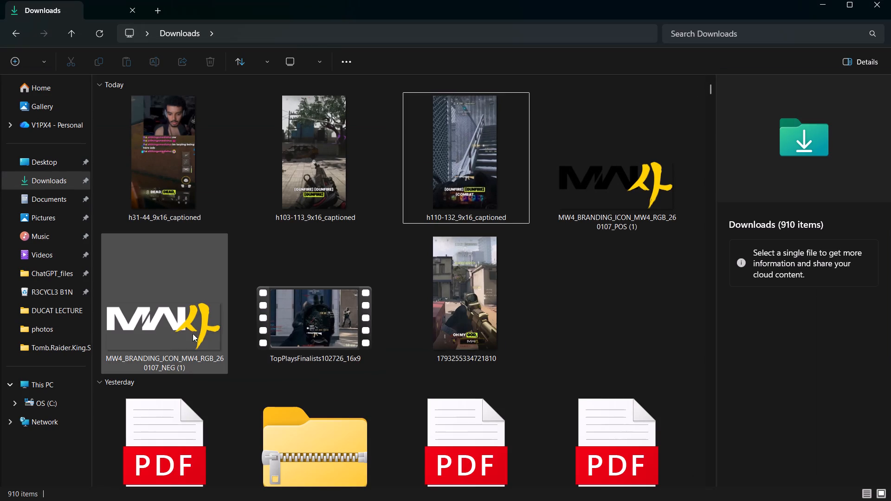
pyautogui.scroll(4, 199, 280)
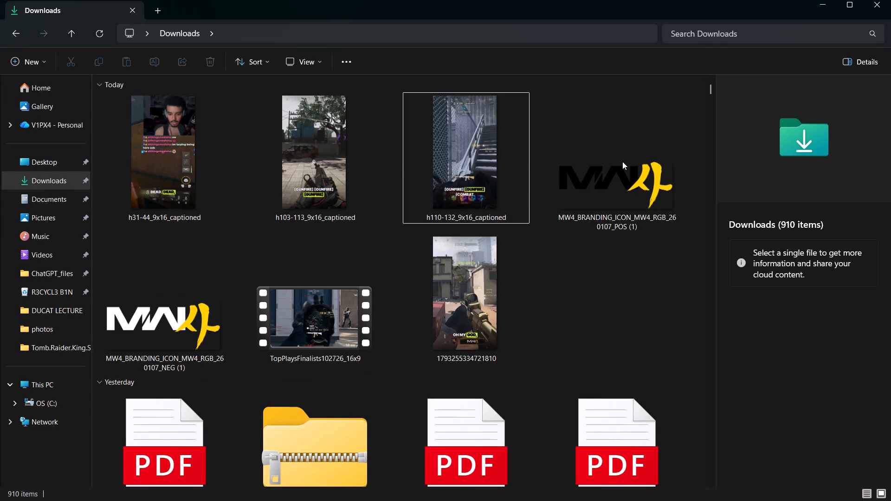
pyautogui.click(879, 13)
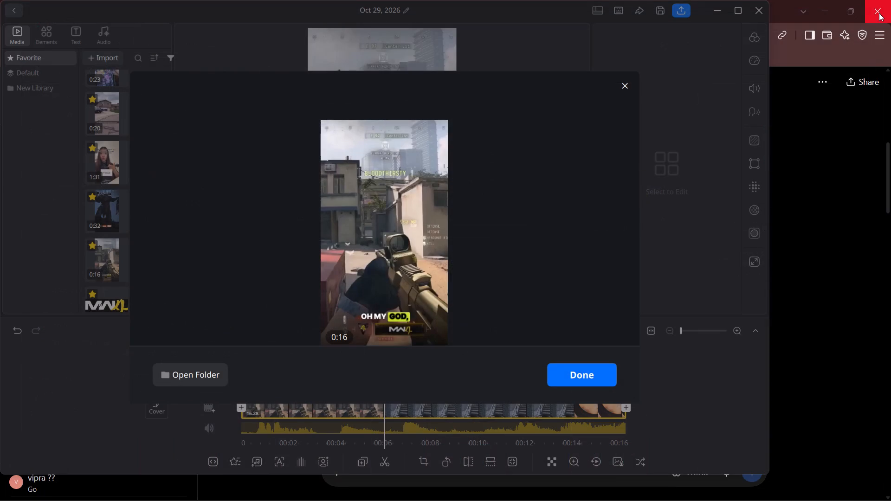
pyautogui.click(592, 373)
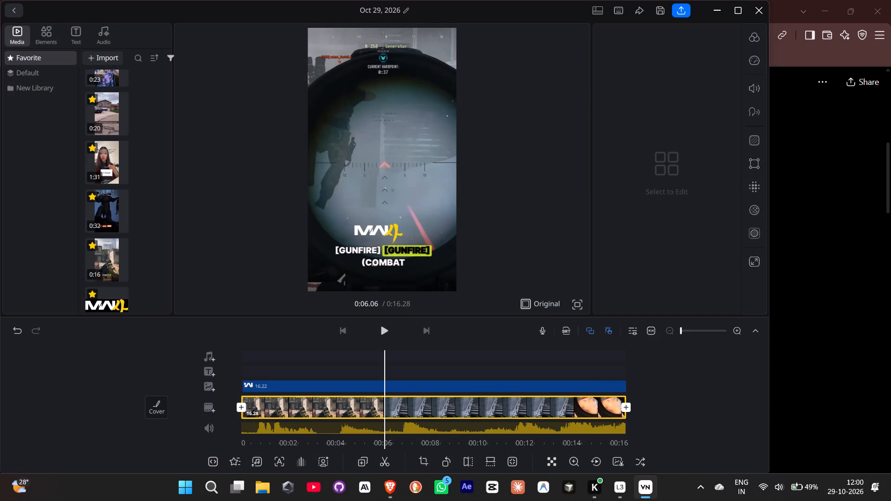
# Play the exported gameplay clip from the Downloads folder and replay its opening to check the MW4 logo and captions.
pyautogui.click(268, 490)
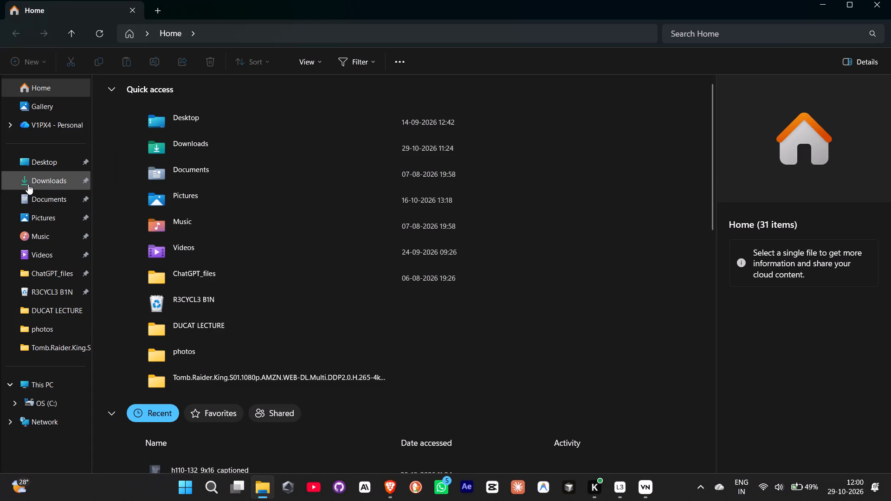
pyautogui.click(35, 187)
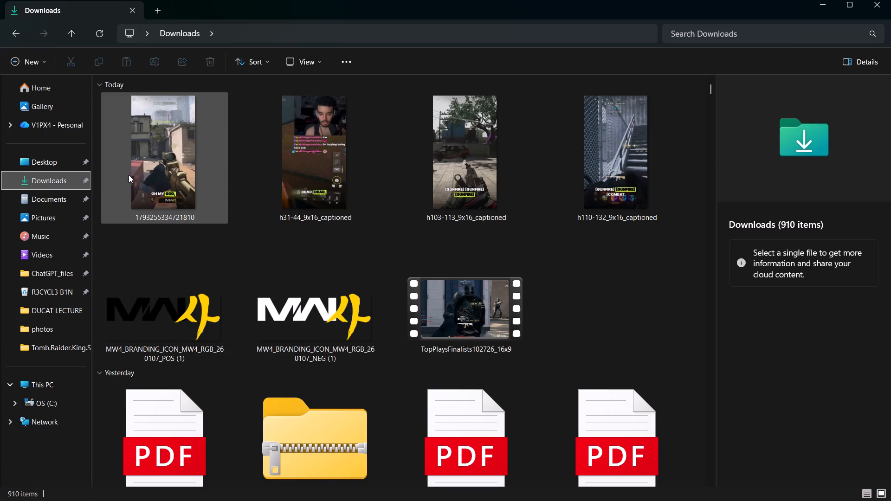
pyautogui.doubleClick(136, 172)
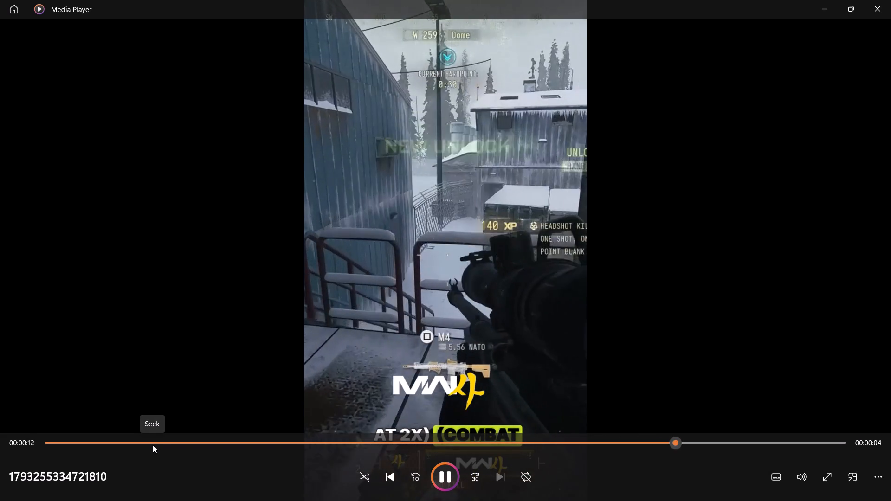
pyautogui.moveTo(57, 443); pyautogui.dragTo(30, 444)
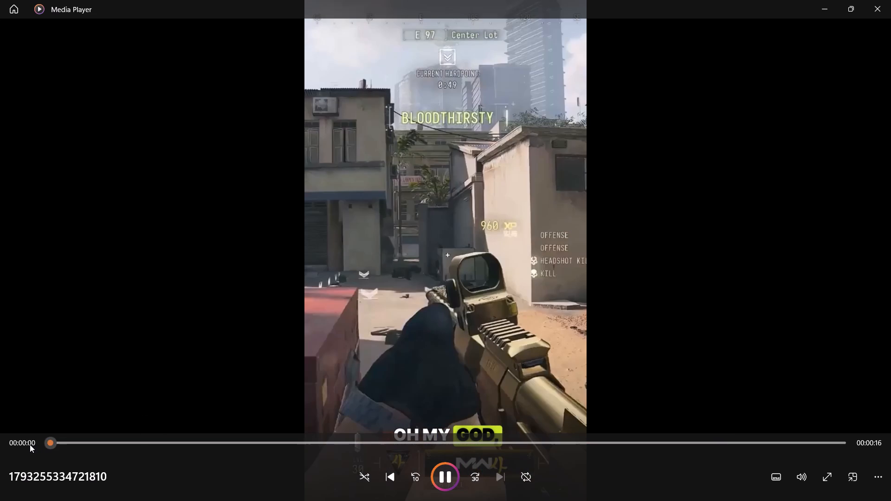
pyautogui.moveTo(30, 444); pyautogui.dragTo(0, 457)
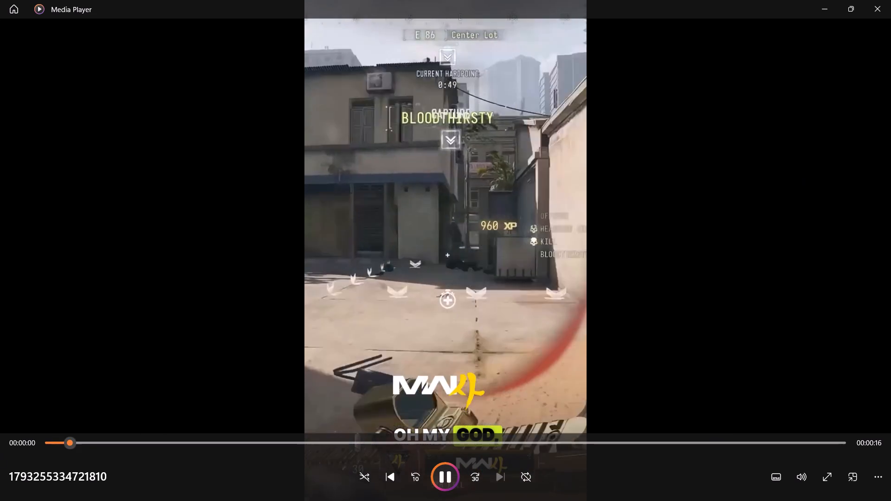
pyautogui.click(878, 9)
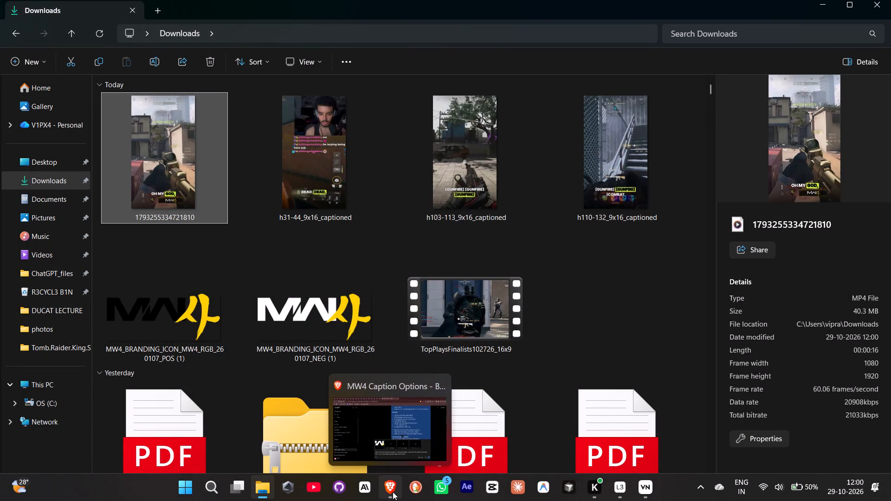
# Switch back to VN and extend the start of the MW4 logo layer so it lasts 16.28 seconds, like the clip.
pyautogui.click(646, 491)
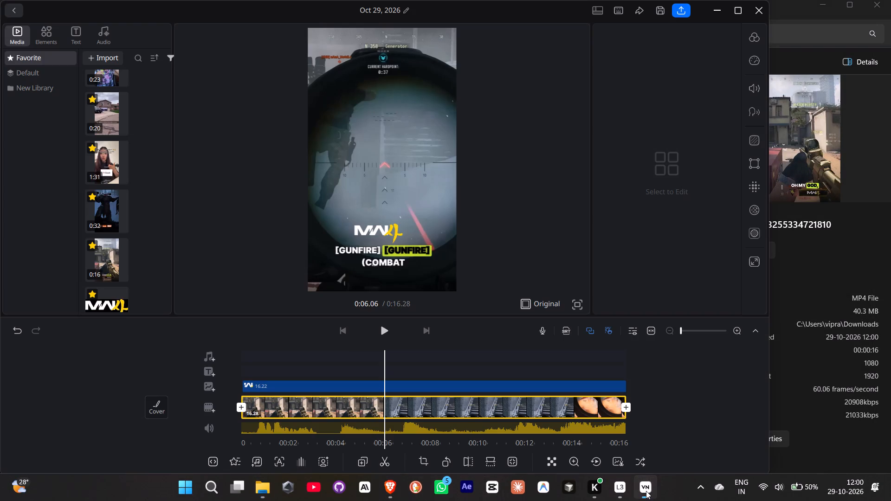
pyautogui.click(299, 387)
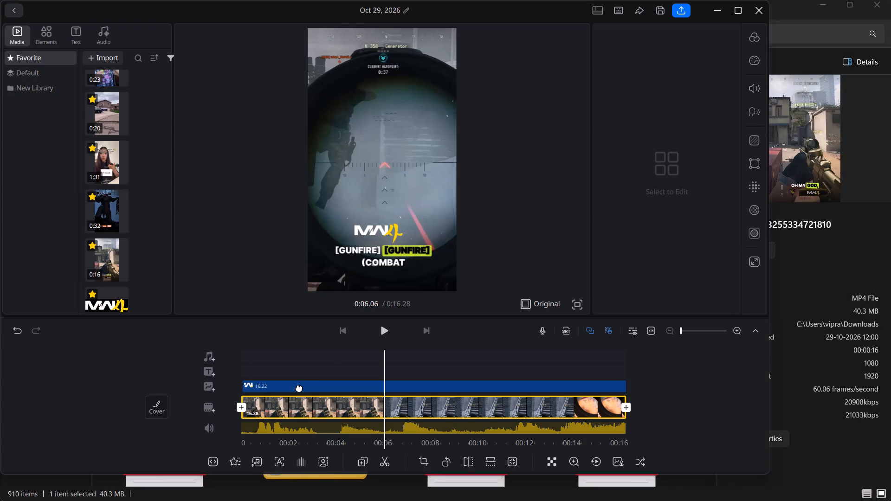
pyautogui.moveTo(324, 384); pyautogui.dragTo(311, 397)
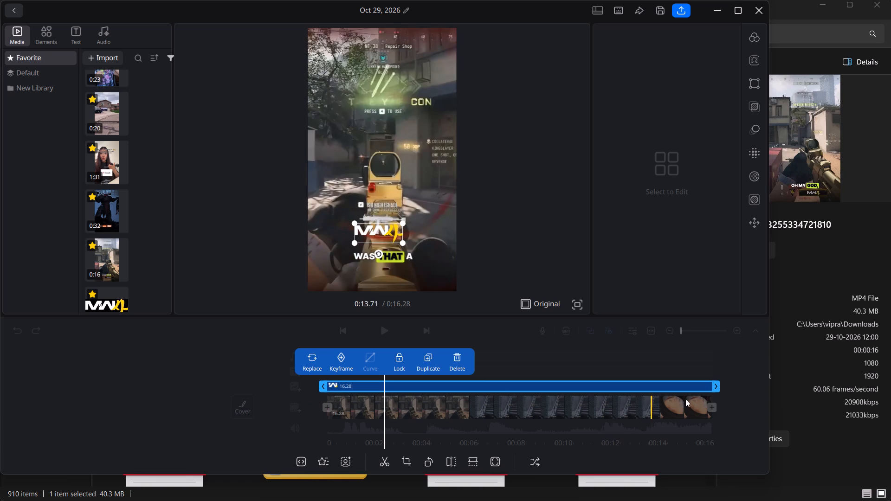
# Shrink the MW4 logo overlay above the burned-in captions in the preview.
pyautogui.click(400, 240)
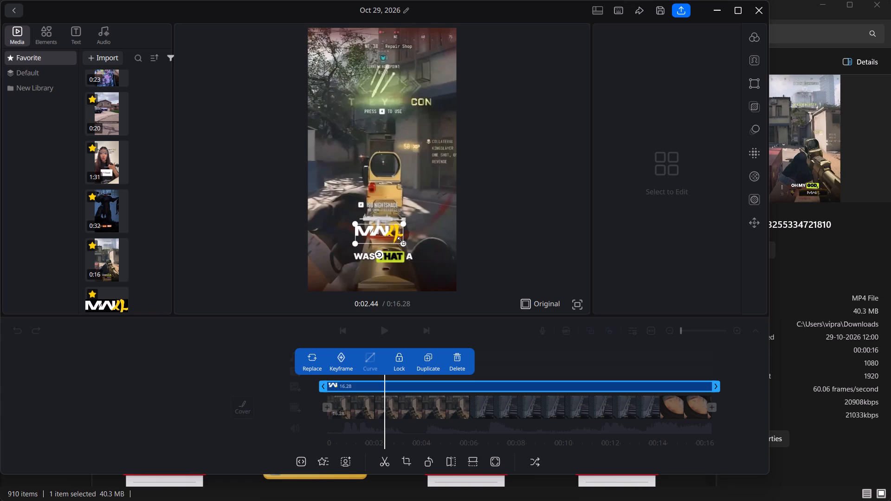
pyautogui.moveTo(405, 243); pyautogui.dragTo(401, 240)
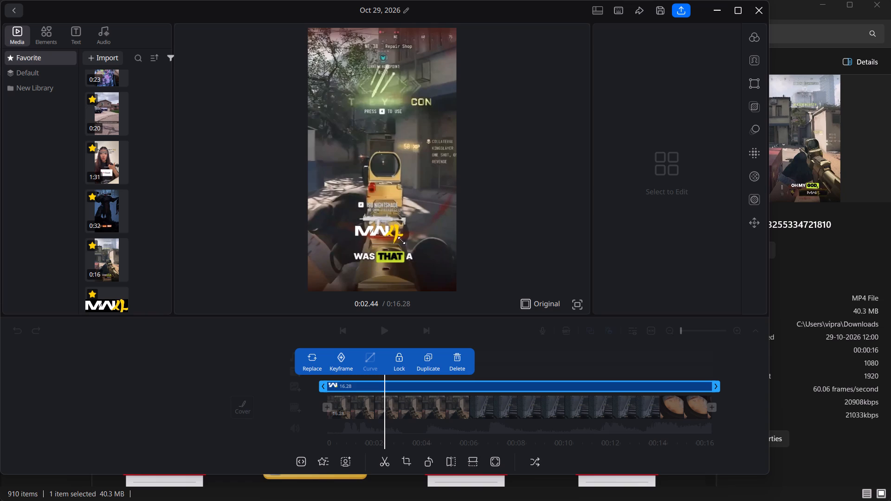
pyautogui.moveTo(401, 240); pyautogui.dragTo(393, 238)
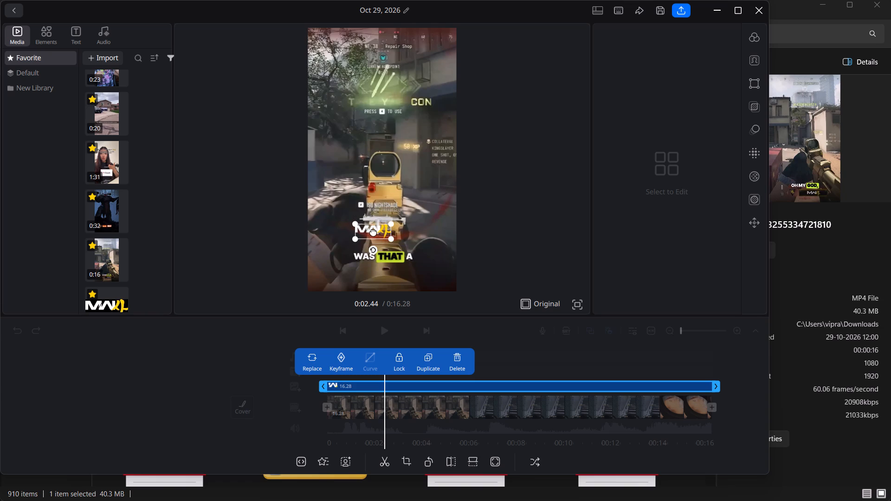
# Move the MW4 logo overlay so it sits centred just above the burned-in captions in the preview.
pyautogui.moveTo(373, 231); pyautogui.dragTo(380, 238)
# Scrub back to the start of the clip and play its opening to check the logo's placement against the captions.
pyautogui.click(382, 327)
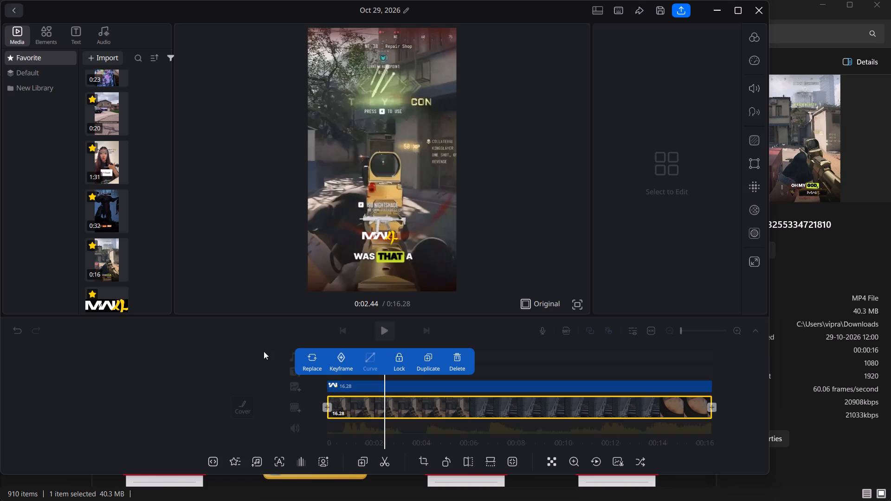
pyautogui.click(260, 349)
pyautogui.moveTo(400, 411); pyautogui.dragTo(490, 420)
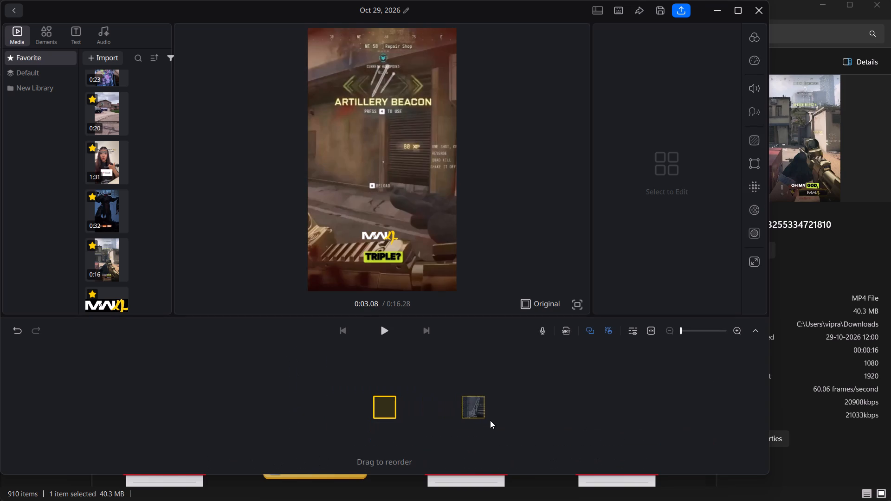
pyautogui.moveTo(490, 420); pyautogui.dragTo(491, 423)
pyautogui.moveTo(485, 426); pyautogui.dragTo(594, 428)
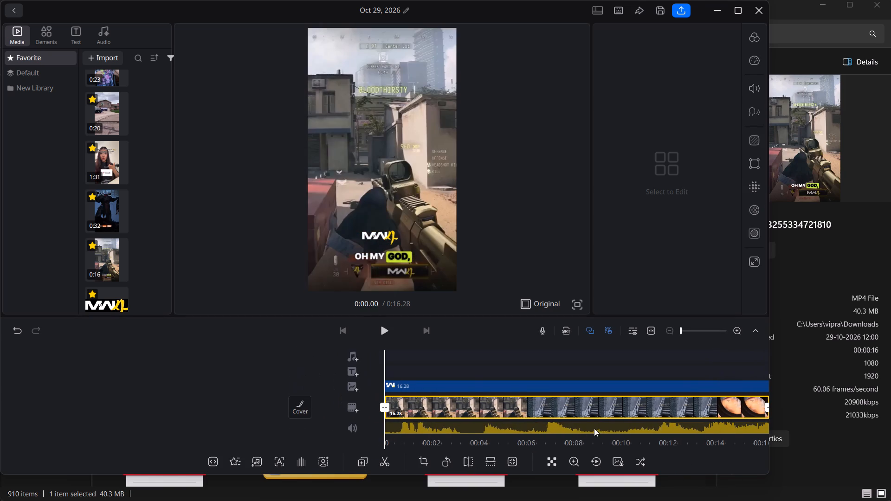
pyautogui.moveTo(594, 428); pyautogui.dragTo(618, 428)
pyautogui.click(384, 327)
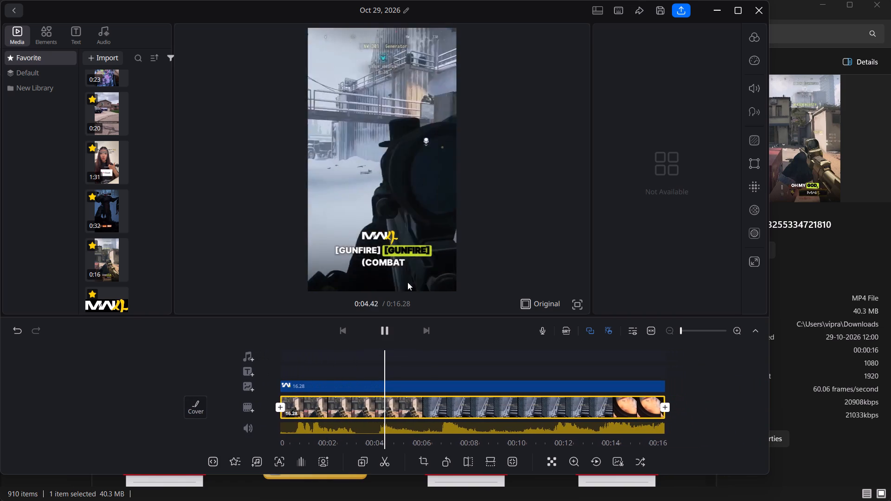
pyautogui.click(383, 329)
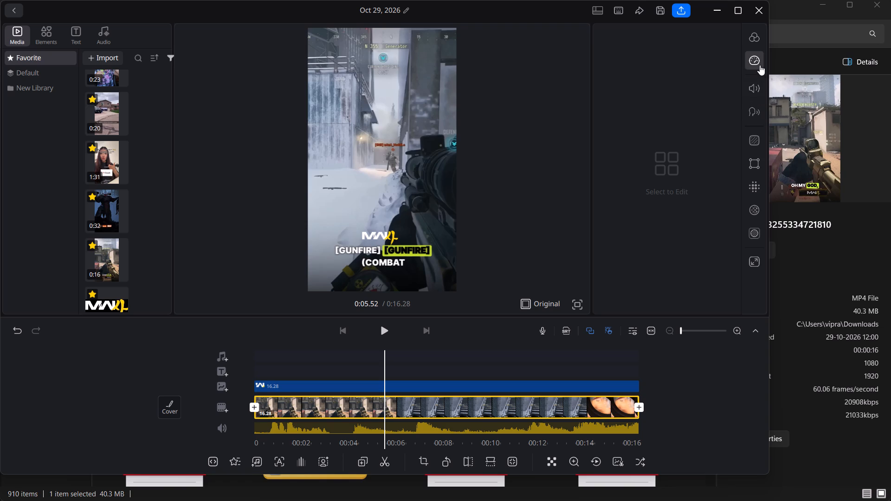
# Set the gameplay clip's Sharpen adjustment to 11 and play the clip to check the look.
pyautogui.click(757, 39)
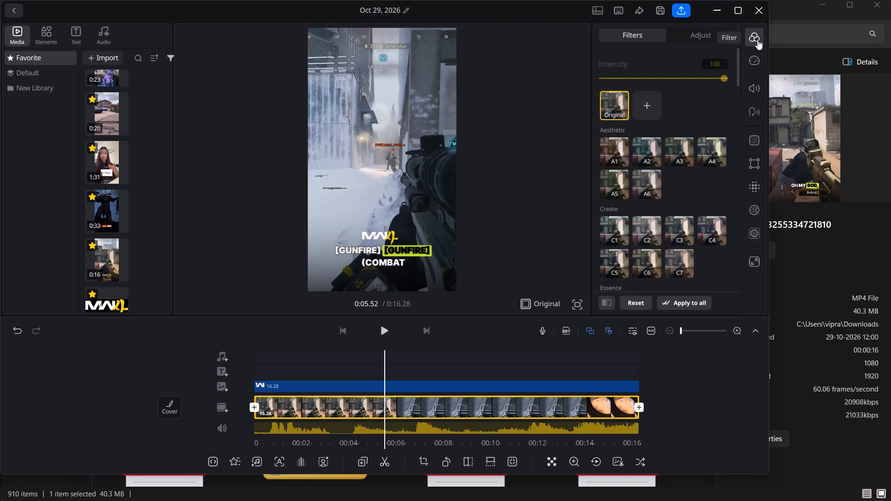
pyautogui.click(693, 31)
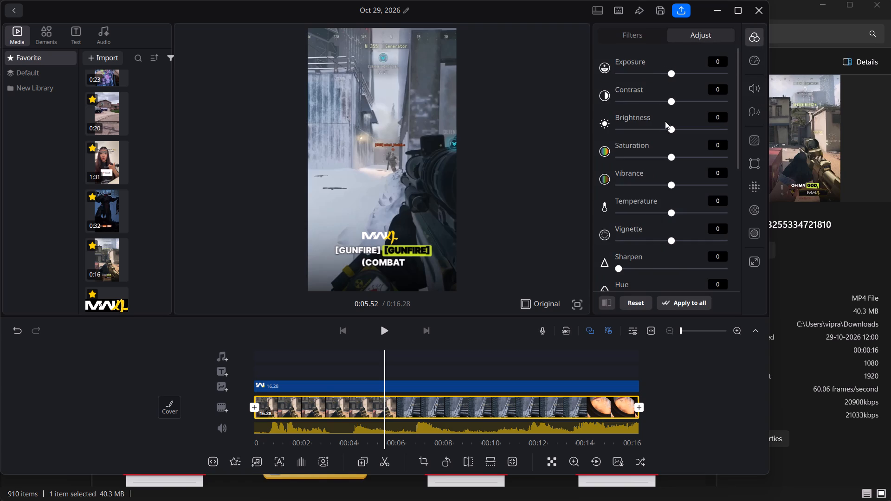
pyautogui.scroll(-3, 668, 149)
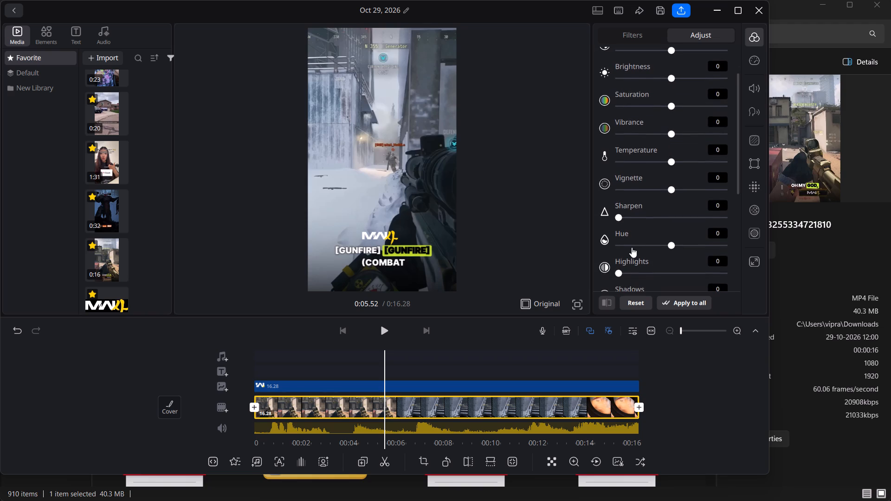
pyautogui.moveTo(624, 216); pyautogui.dragTo(730, 214)
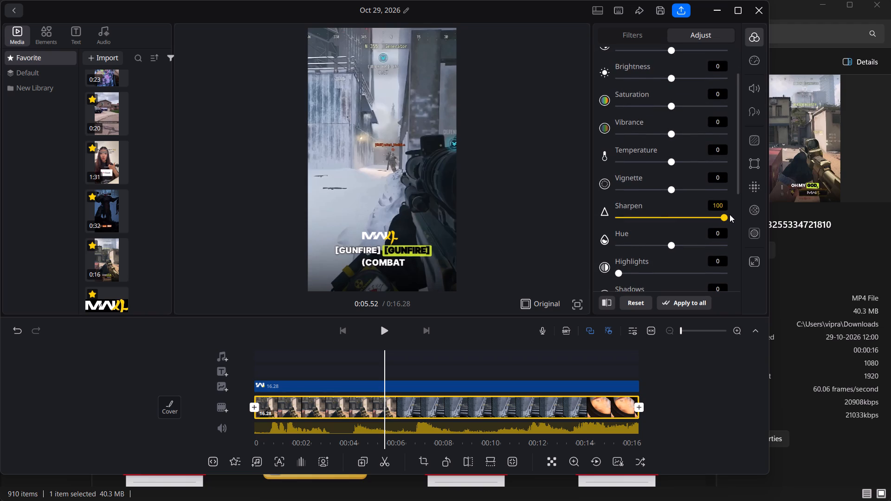
pyautogui.moveTo(730, 214); pyautogui.dragTo(613, 228)
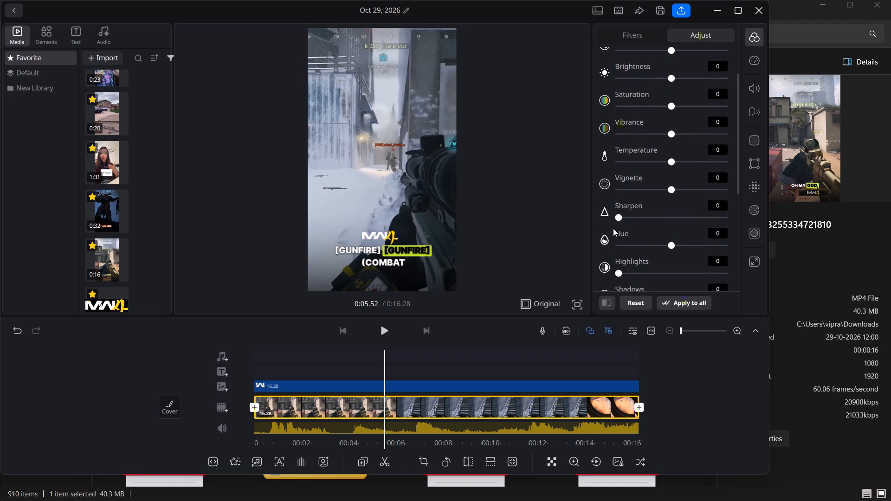
pyautogui.moveTo(613, 228); pyautogui.dragTo(627, 225)
pyautogui.click(387, 326)
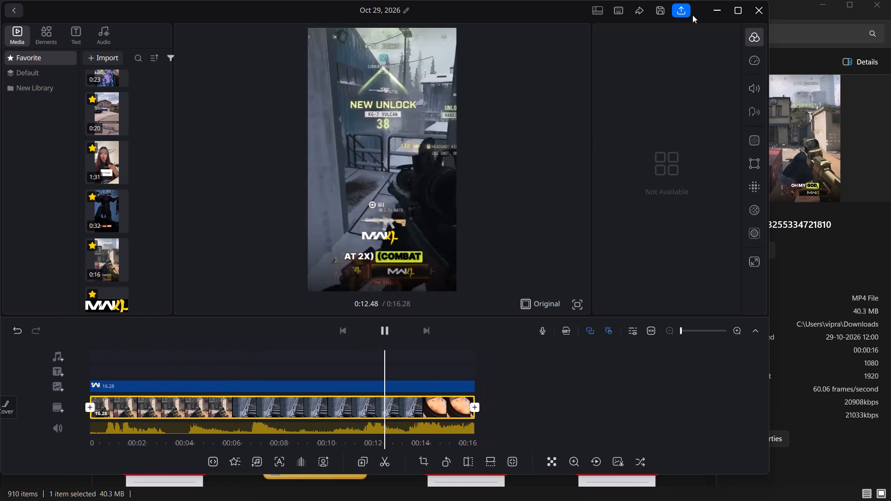
# Export the video to the Downloads folder at 1080p, 60 fps and 20.7 Mbps.
pyautogui.click(686, 14)
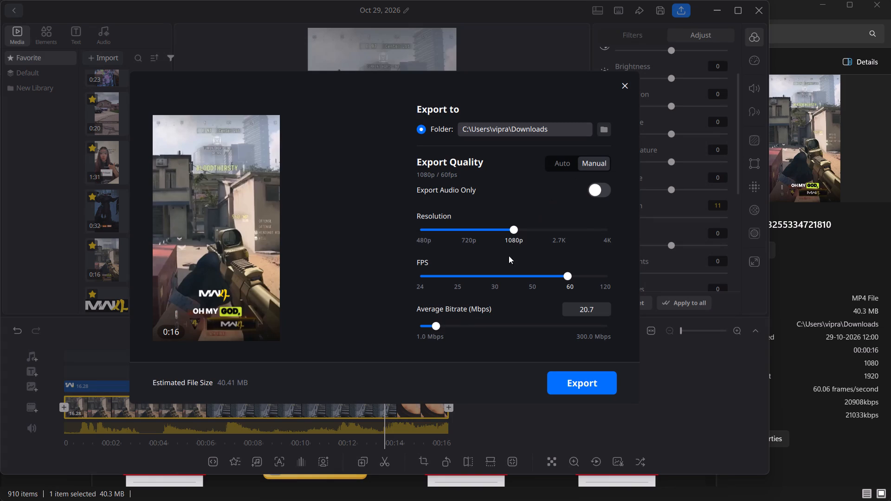
pyautogui.click(594, 379)
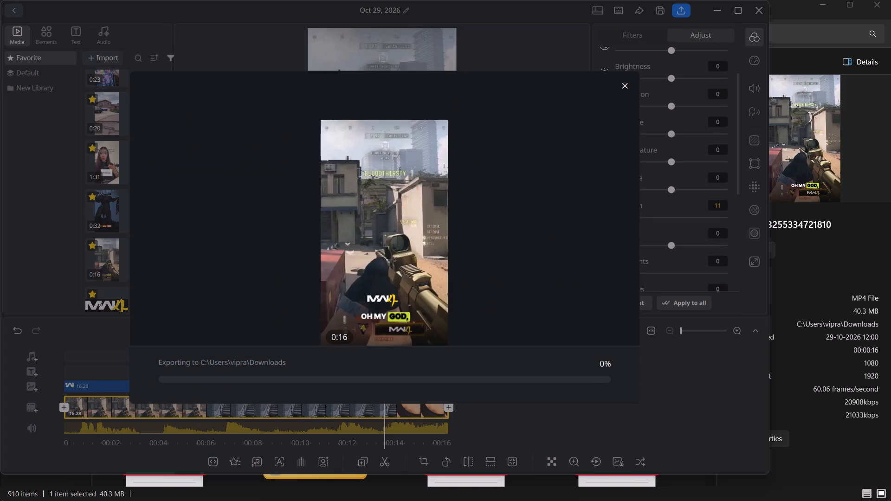
pyautogui.click(258, 493)
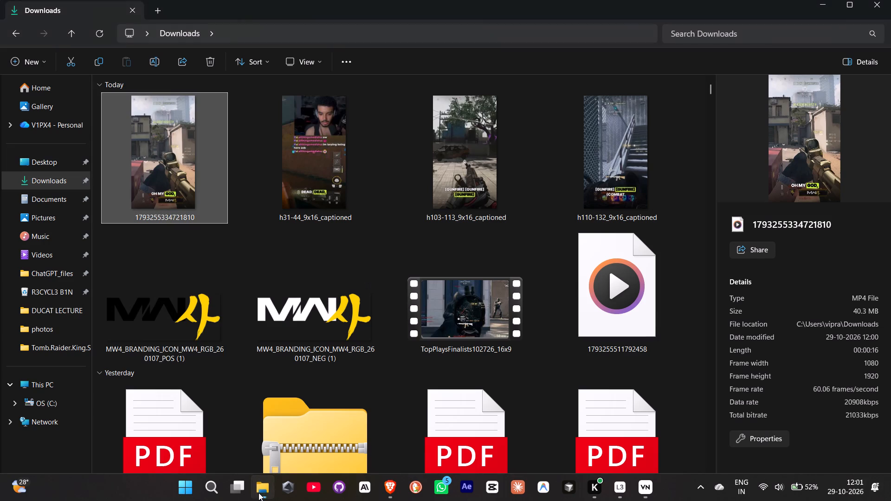
pyautogui.rightClick(179, 159)
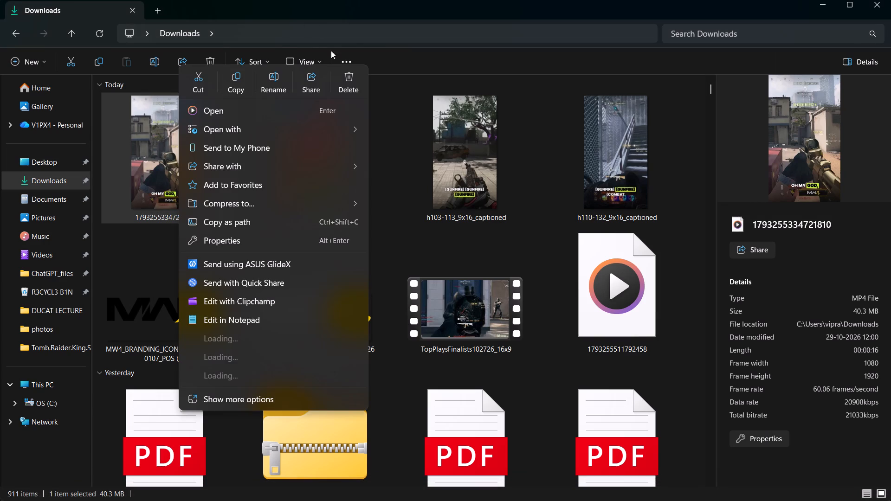
pyautogui.click(347, 81)
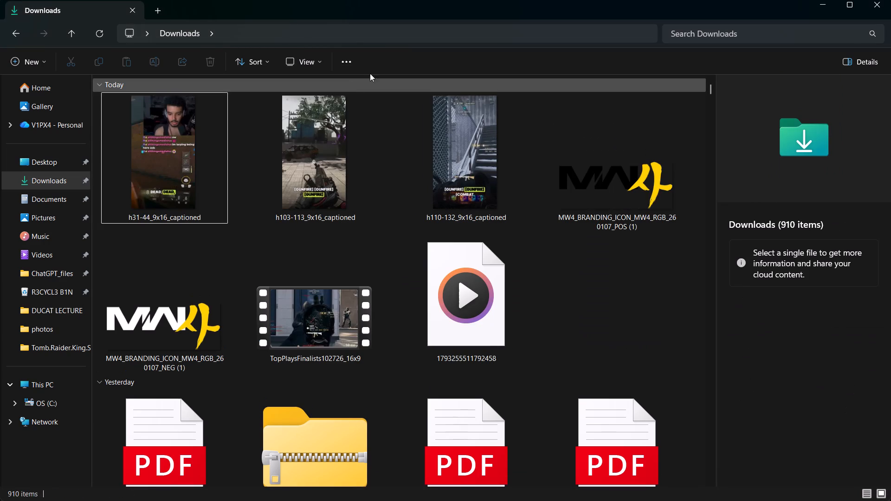
pyautogui.click(824, 16)
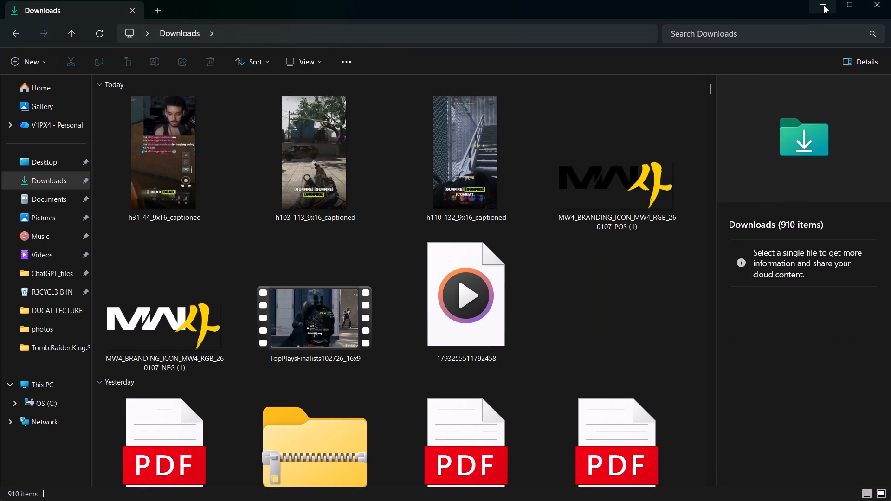
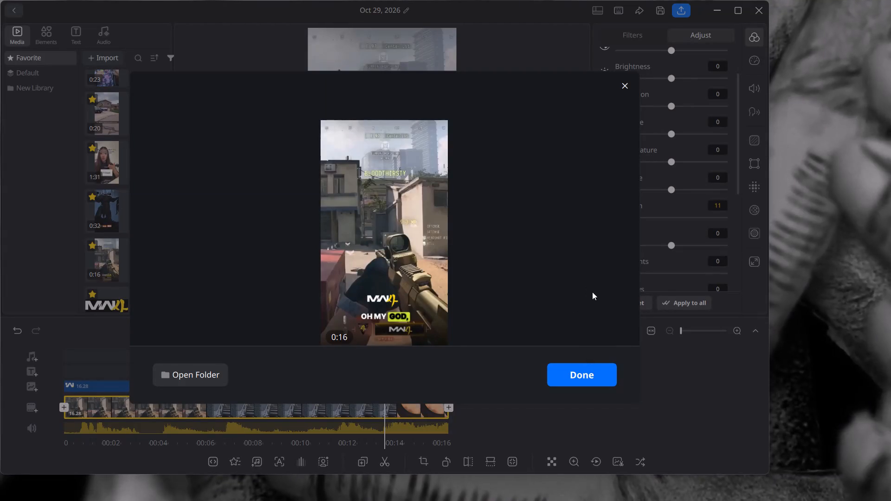
# Close the completed export dialog and import h103-113_9x16_captioned from the Downloads folder into the Favorite media.
pyautogui.click(600, 377)
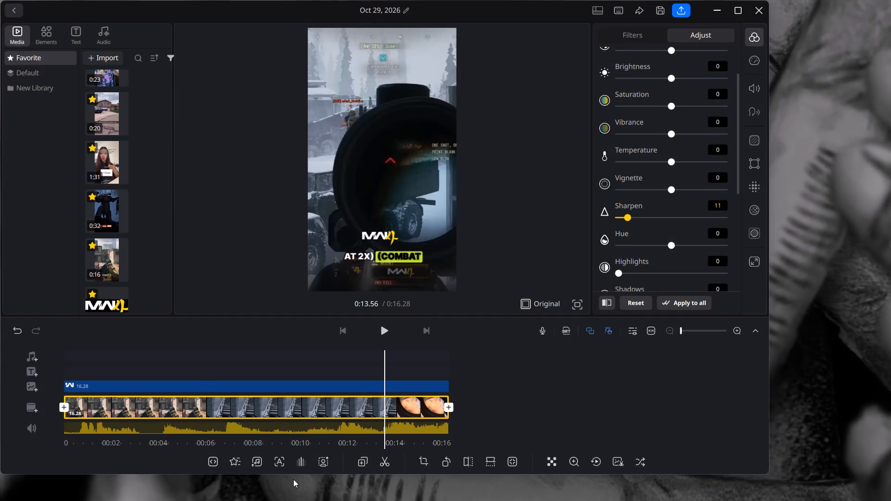
pyautogui.scroll(2, 104, 136)
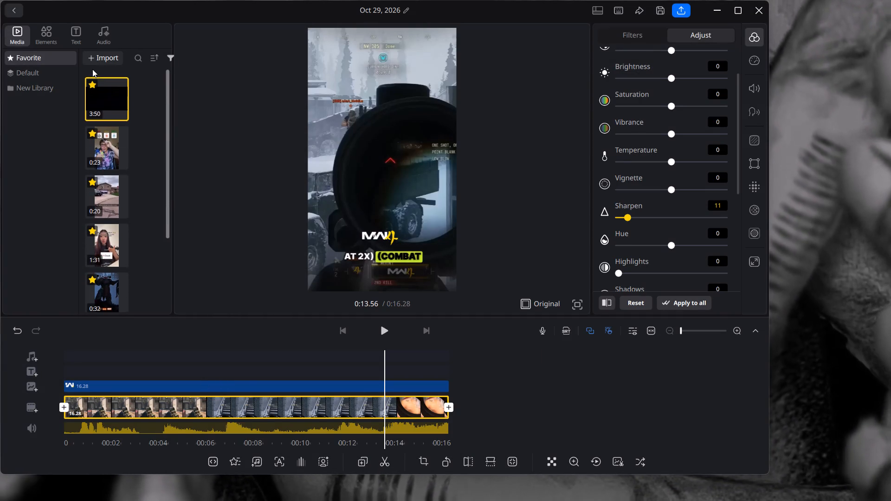
pyautogui.click(96, 51)
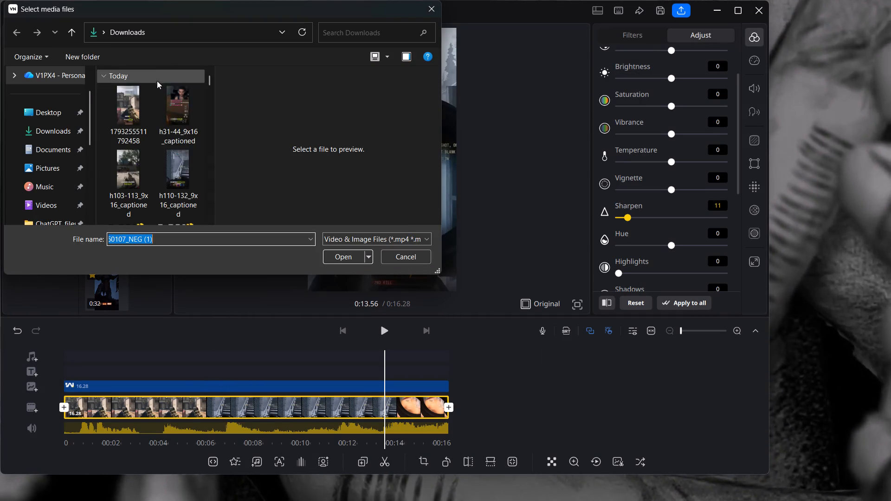
pyautogui.click(165, 114)
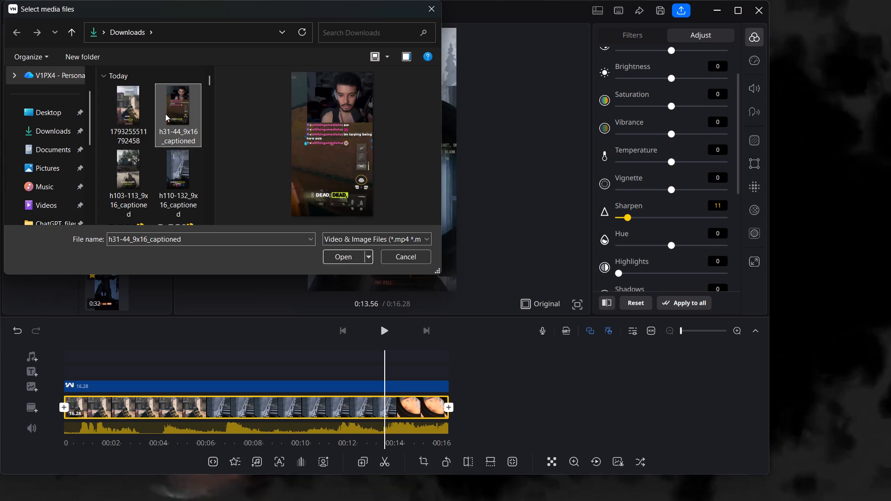
pyautogui.click(127, 125)
pyautogui.click(166, 128)
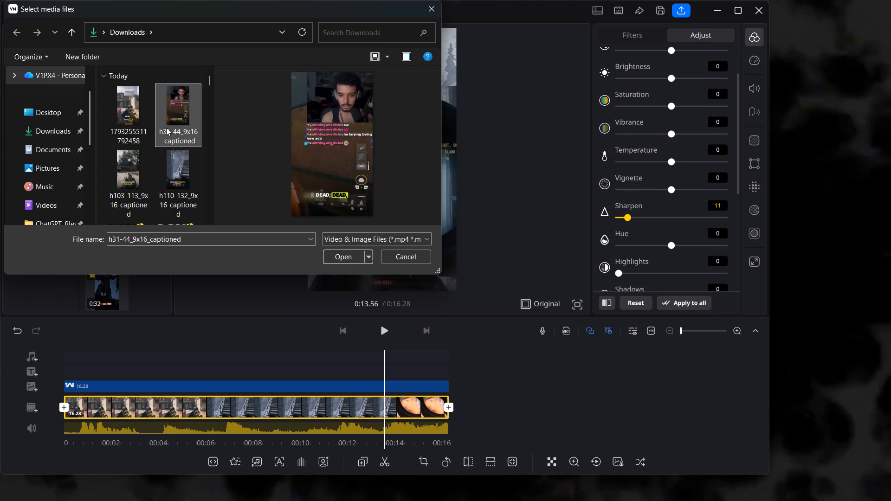
pyautogui.click(140, 193)
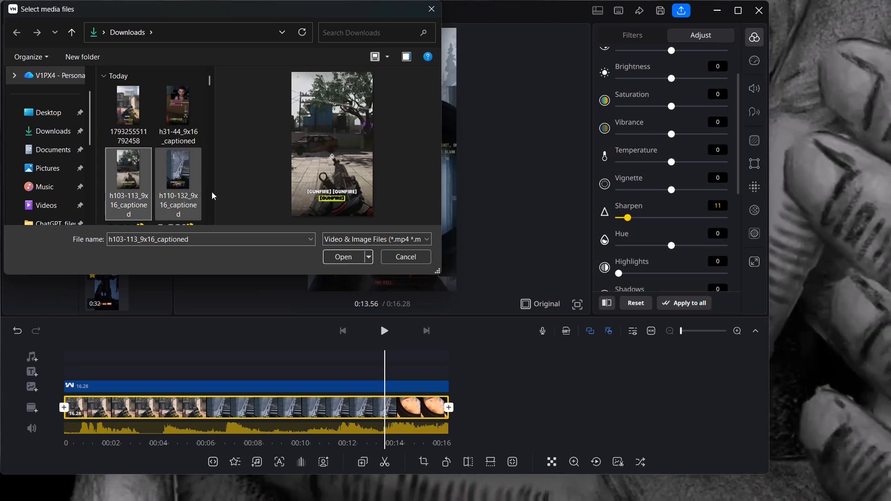
pyautogui.click(357, 257)
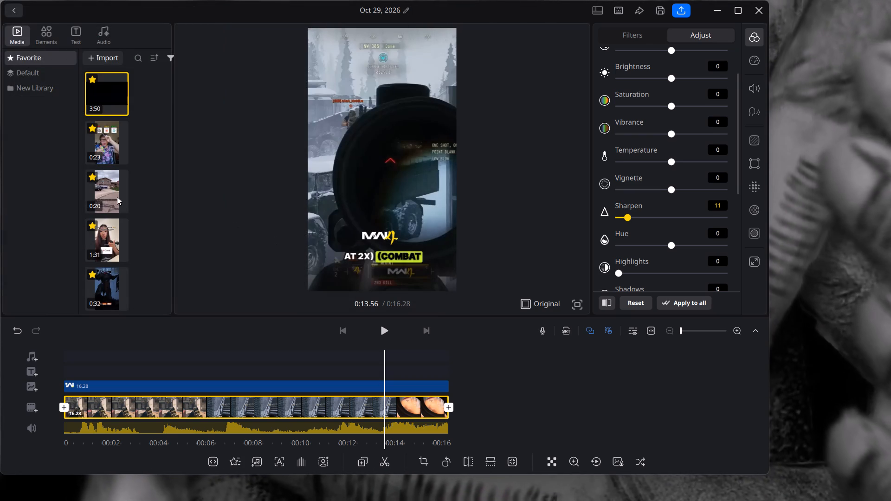
# Add the newly imported h103-113 gameplay clip to the start of the main video track, before the existing gameplay clip.
pyautogui.scroll(-5, 87, 195)
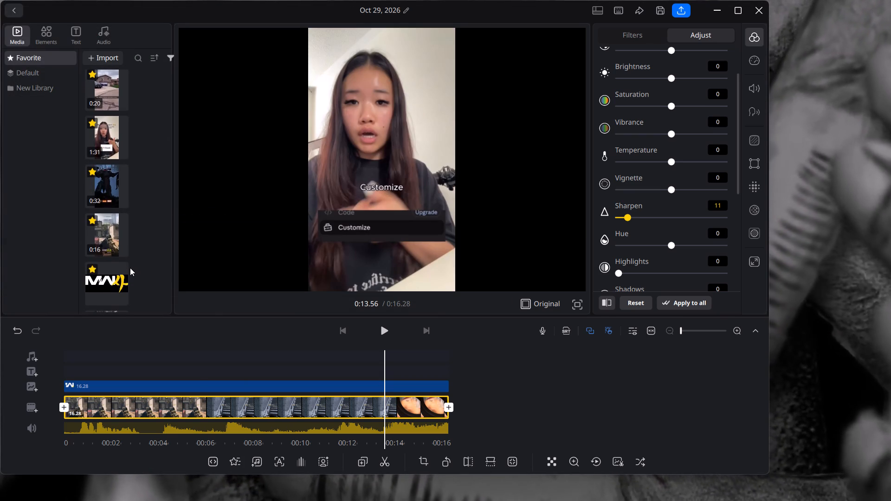
pyautogui.scroll(-3, 130, 268)
pyautogui.moveTo(103, 281); pyautogui.dragTo(84, 405)
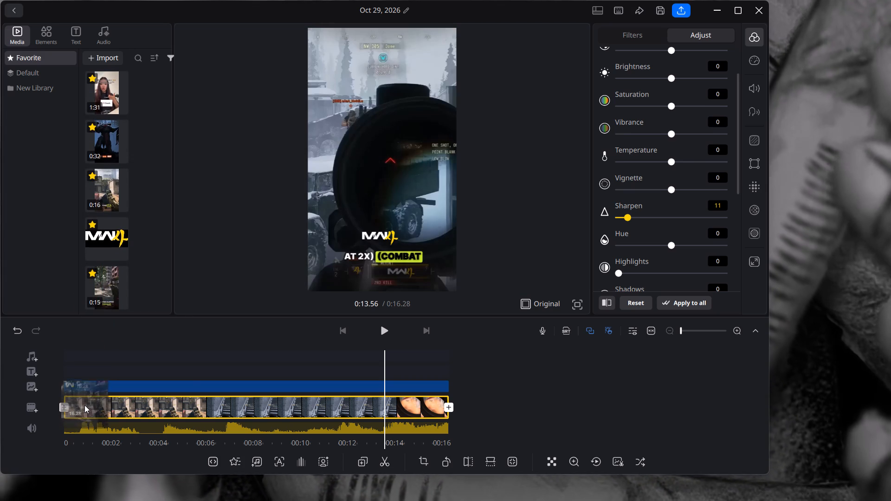
pyautogui.moveTo(84, 405); pyautogui.dragTo(84, 406)
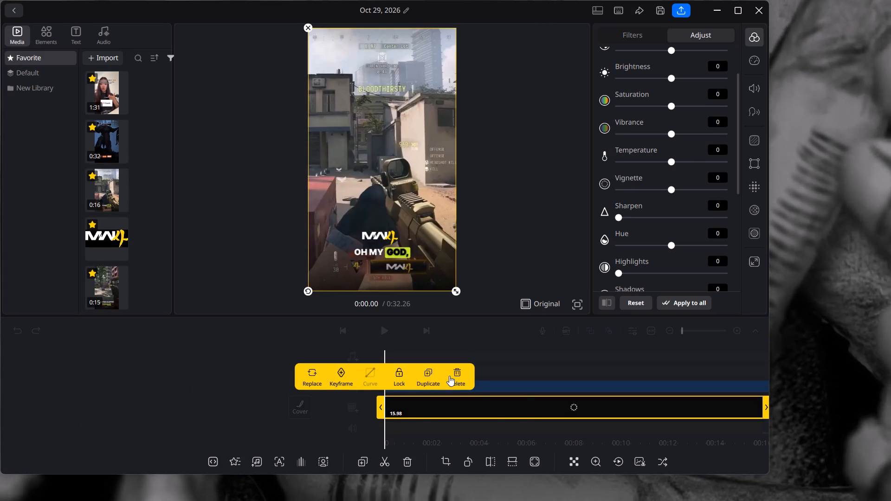
pyautogui.hscroll(-6, 479, 371)
pyautogui.hscroll(20, 479, 371)
pyautogui.hscroll(18, 479, 371)
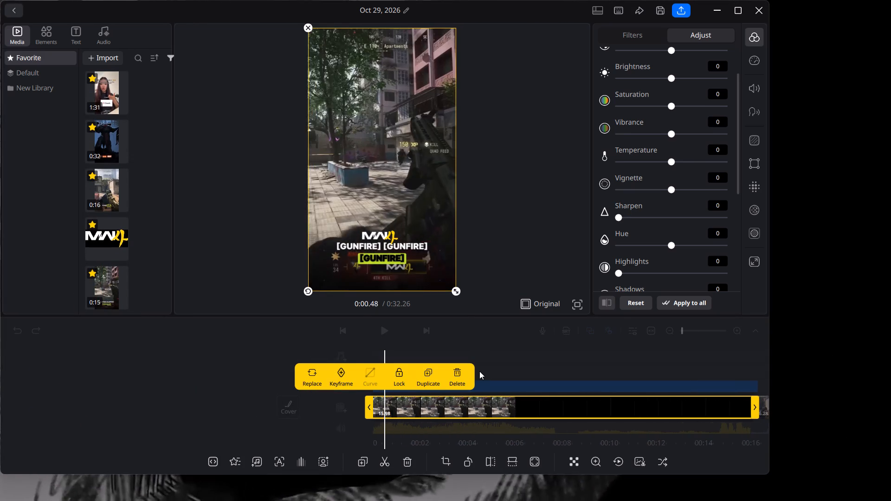
# Play back the timeline from the beginning and export the video to the Downloads folder at 1080p, 60 fps and 20.7 Mbps.
pyautogui.hscroll(4, 479, 371)
pyautogui.click(385, 329)
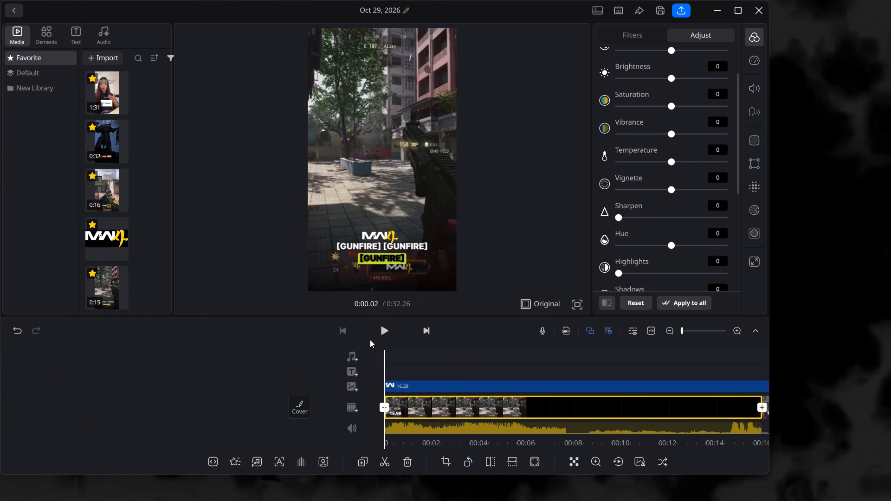
pyautogui.click(383, 333)
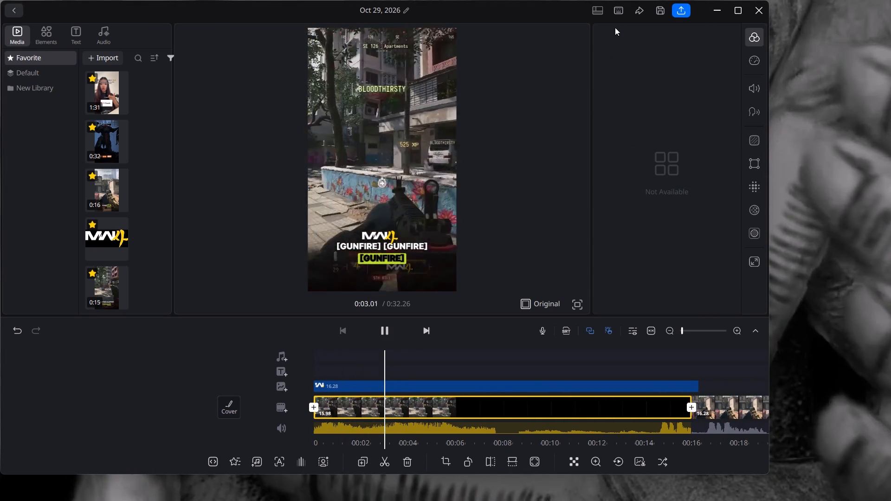
pyautogui.click(679, 8)
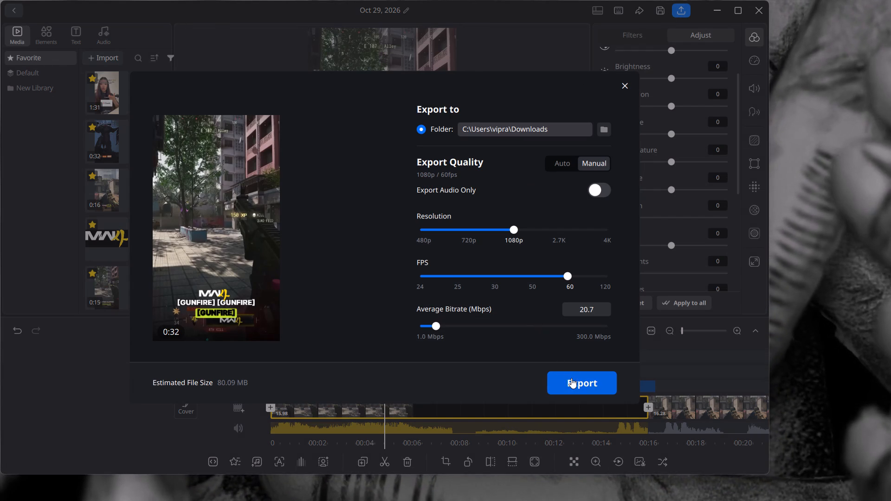
pyautogui.click(571, 379)
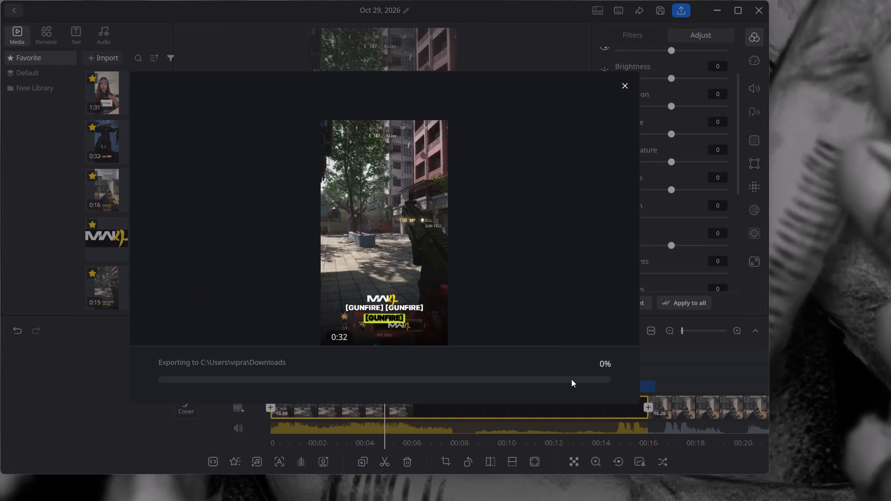
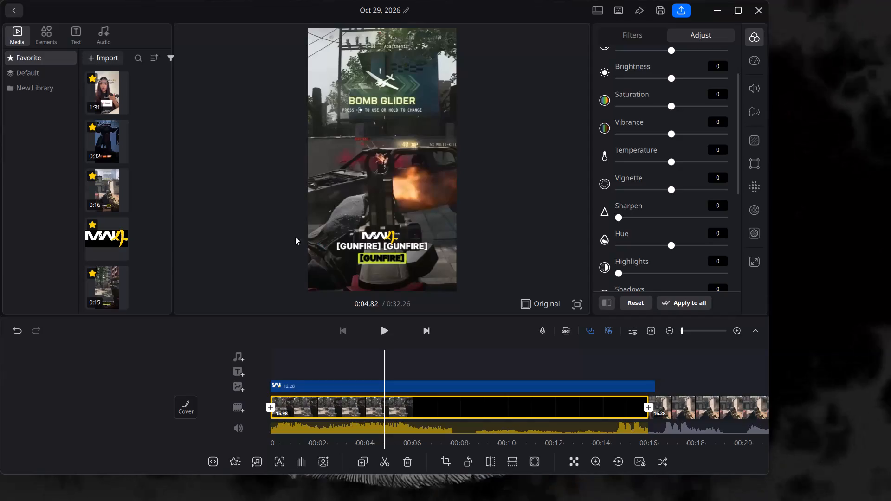
# Import h31-44_9x16_captioned from the Downloads folder into the Favorite media.
pyautogui.scroll(5, 117, 212)
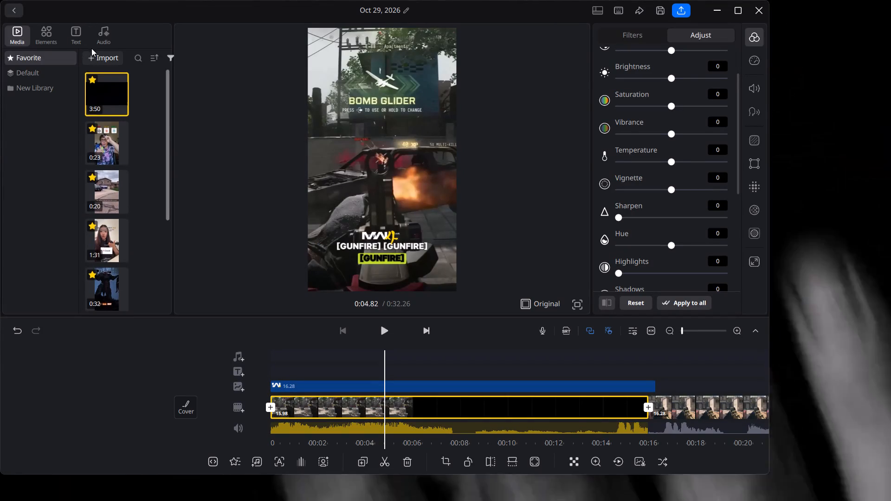
pyautogui.click(96, 54)
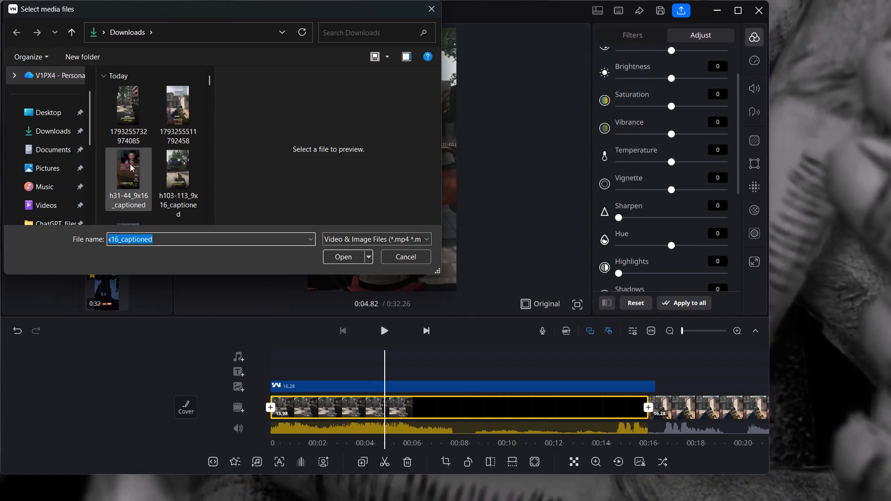
pyautogui.click(130, 164)
pyautogui.click(340, 256)
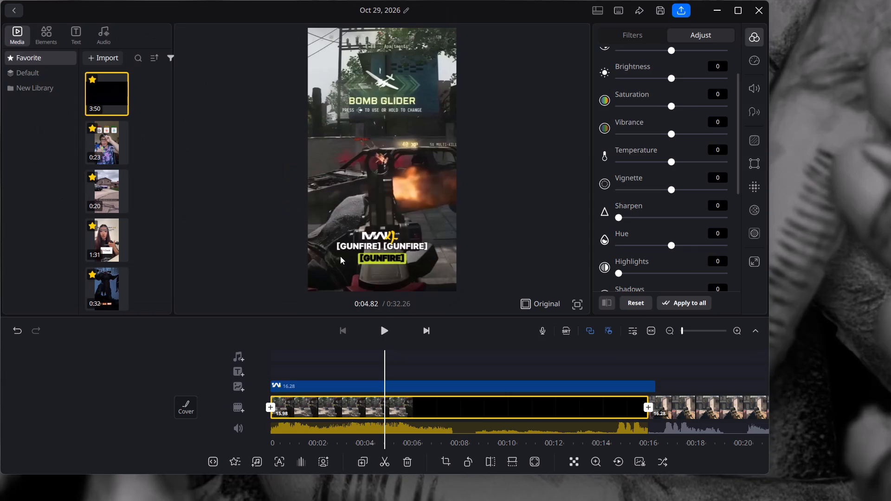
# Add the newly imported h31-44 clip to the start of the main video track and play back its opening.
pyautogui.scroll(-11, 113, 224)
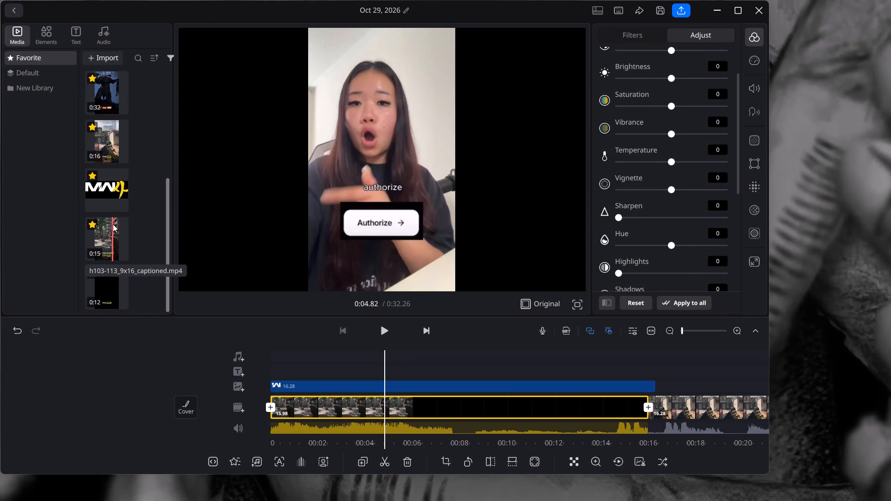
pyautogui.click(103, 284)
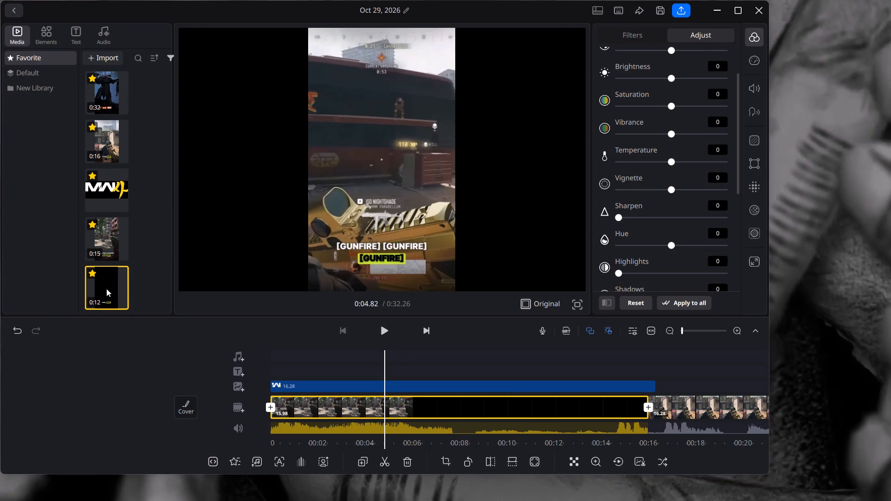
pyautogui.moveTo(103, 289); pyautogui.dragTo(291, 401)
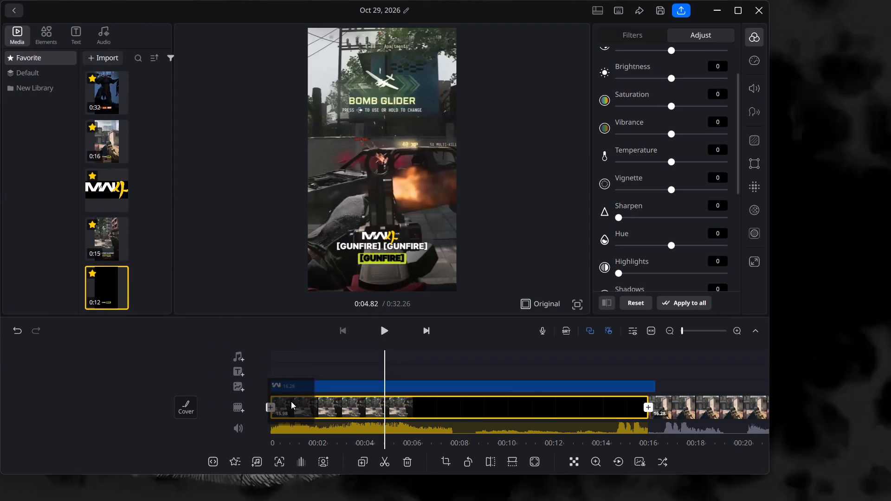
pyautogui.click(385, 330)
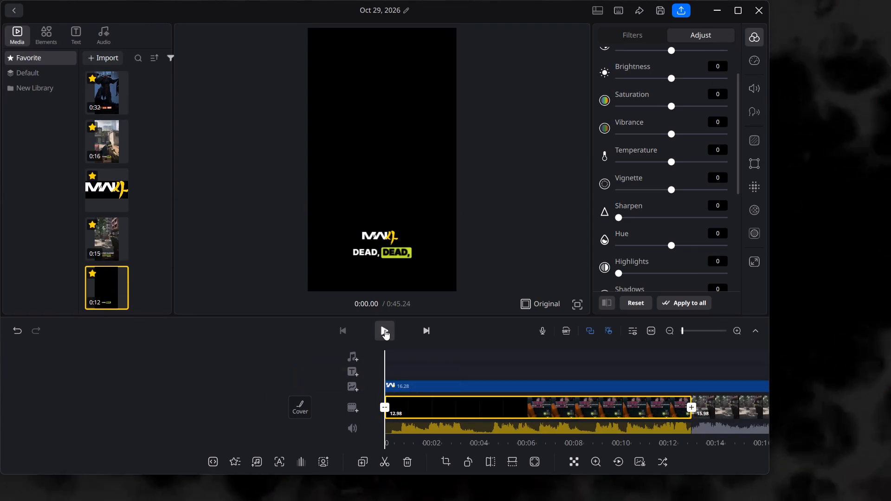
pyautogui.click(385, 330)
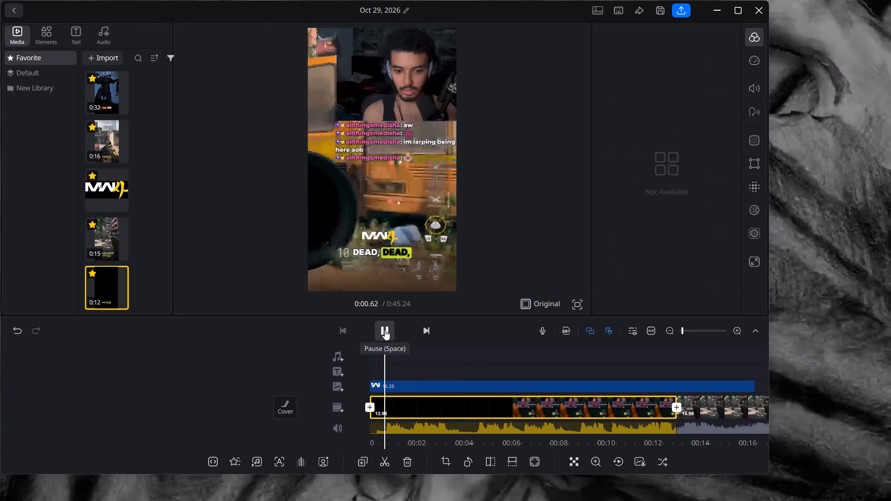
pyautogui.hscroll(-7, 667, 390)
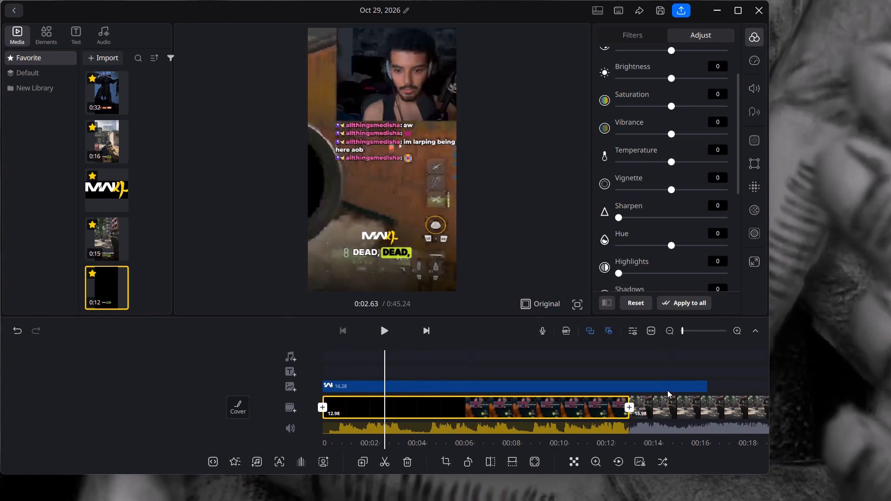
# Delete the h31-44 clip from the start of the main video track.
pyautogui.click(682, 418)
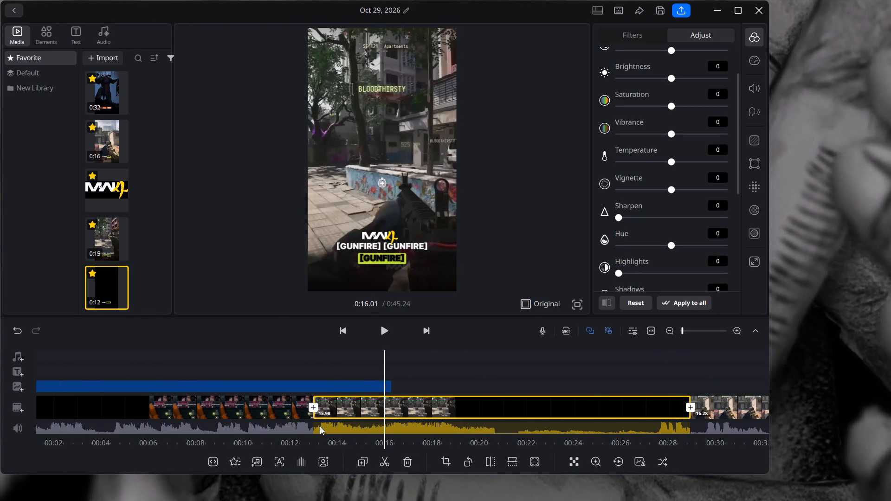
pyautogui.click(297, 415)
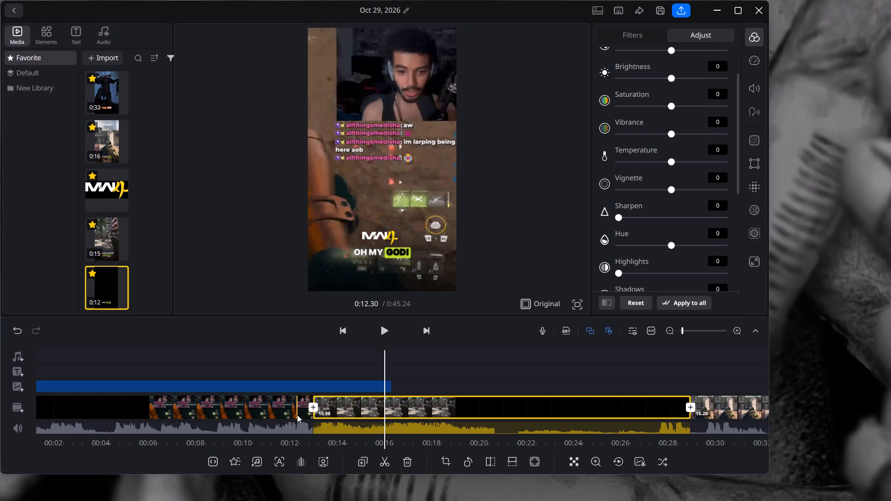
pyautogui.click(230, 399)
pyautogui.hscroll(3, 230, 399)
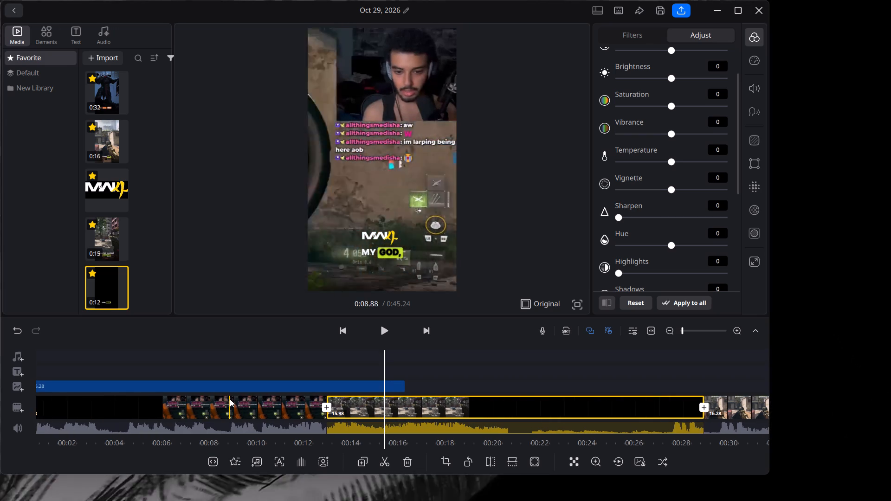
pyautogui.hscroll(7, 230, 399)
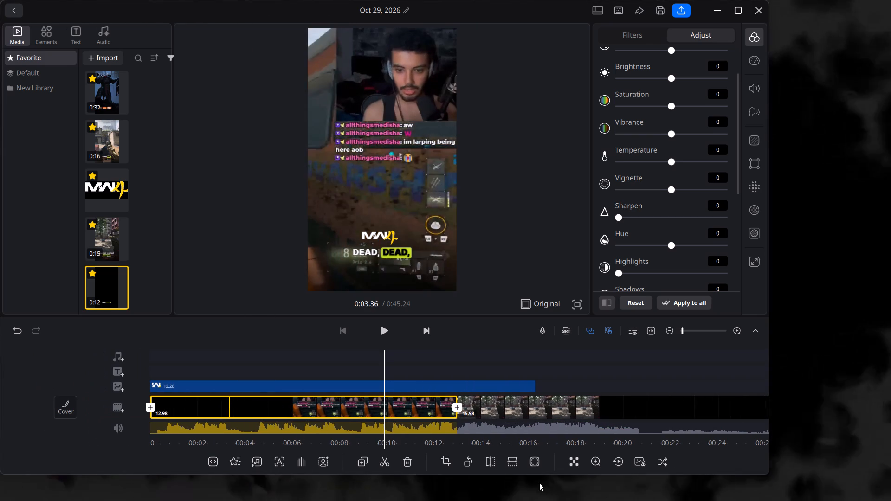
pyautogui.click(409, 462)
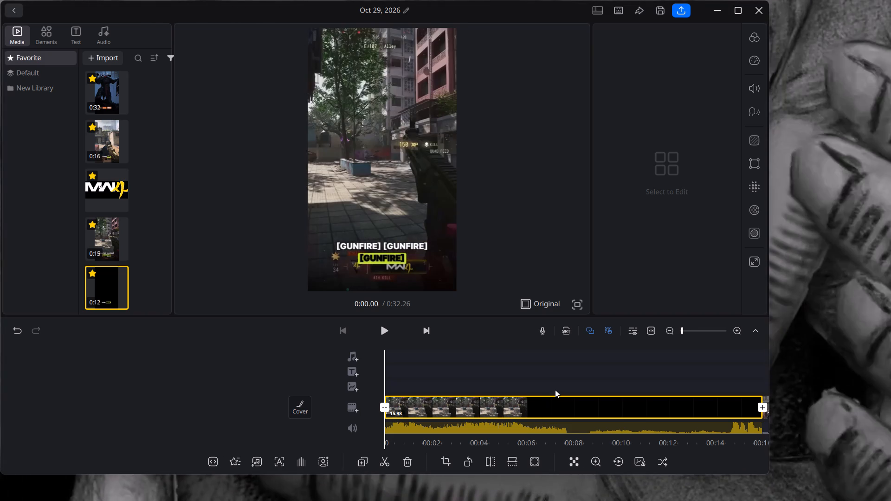
# Delete the 16.28 s gameplay clip that follows the h103-113 clip on the main video track.
pyautogui.hscroll(-11, 555, 390)
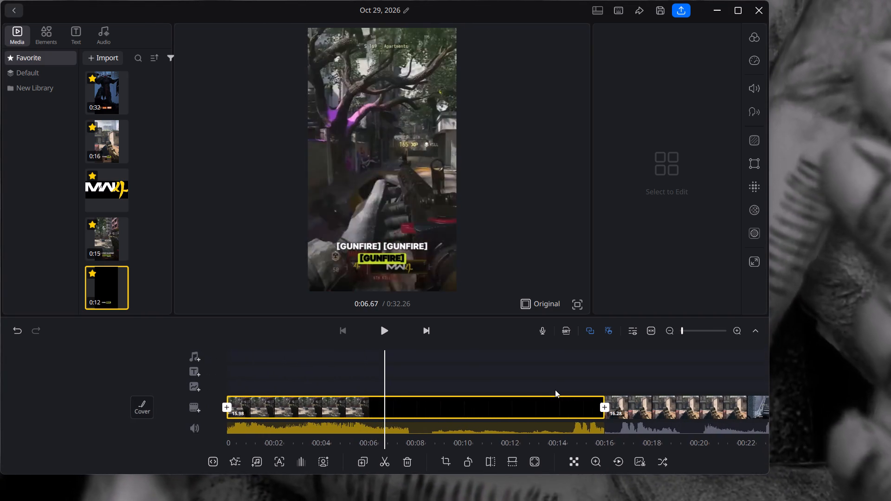
pyautogui.hscroll(-4, 555, 390)
pyautogui.hscroll(2, 555, 390)
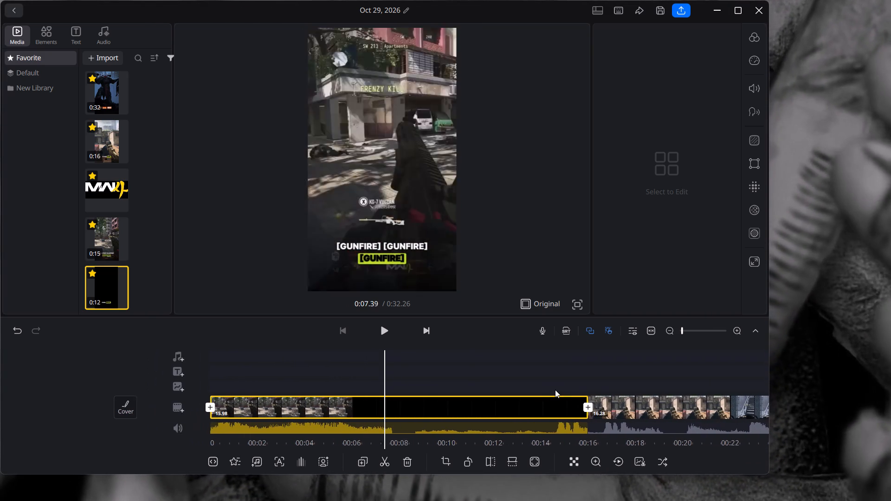
pyautogui.hscroll(9, 555, 390)
pyautogui.hscroll(-1, 555, 390)
pyautogui.hscroll(1, 555, 390)
pyautogui.hscroll(-5, 555, 390)
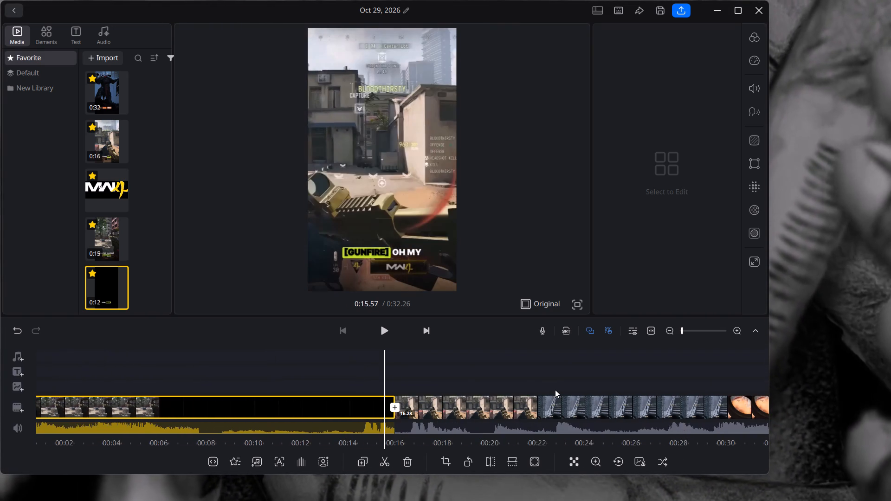
pyautogui.hscroll(-2, 555, 390)
pyautogui.hscroll(-20, 555, 390)
pyautogui.hscroll(-13, 555, 390)
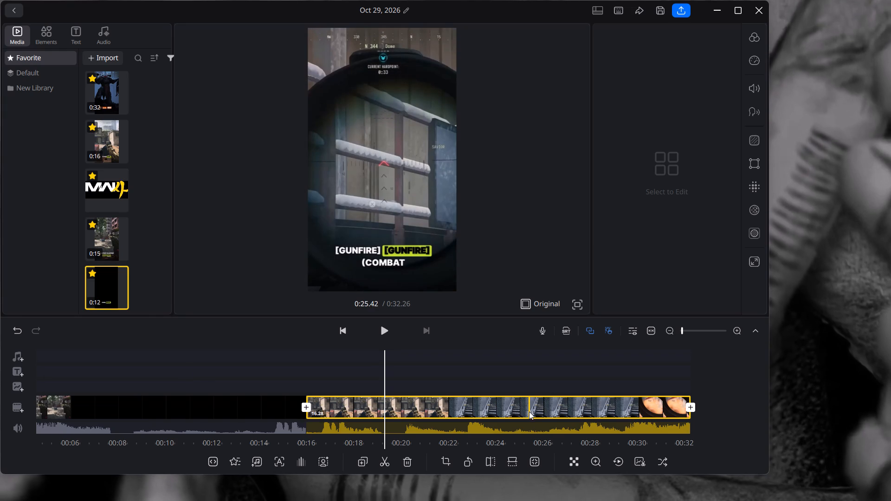
pyautogui.click(409, 466)
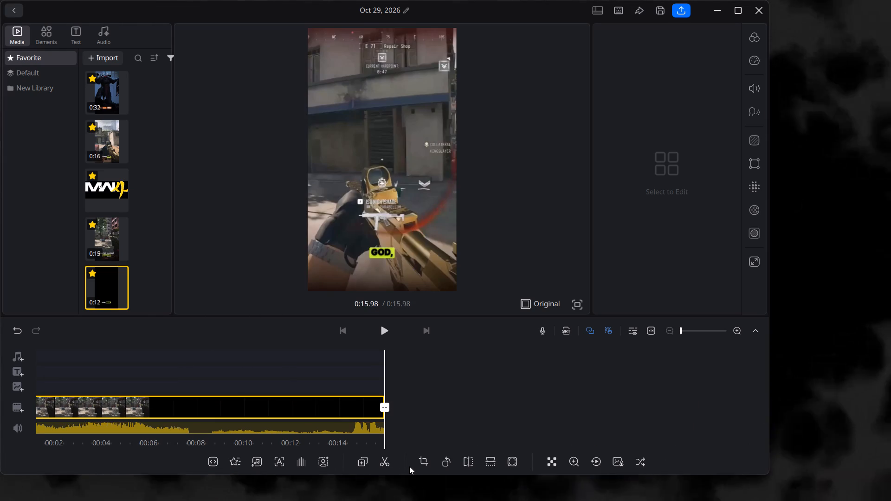
# Add the MW4 logo as an overlay above the h103-113 clip and stretch it across the clip's full 15.98 s.
pyautogui.hscroll(12, 482, 392)
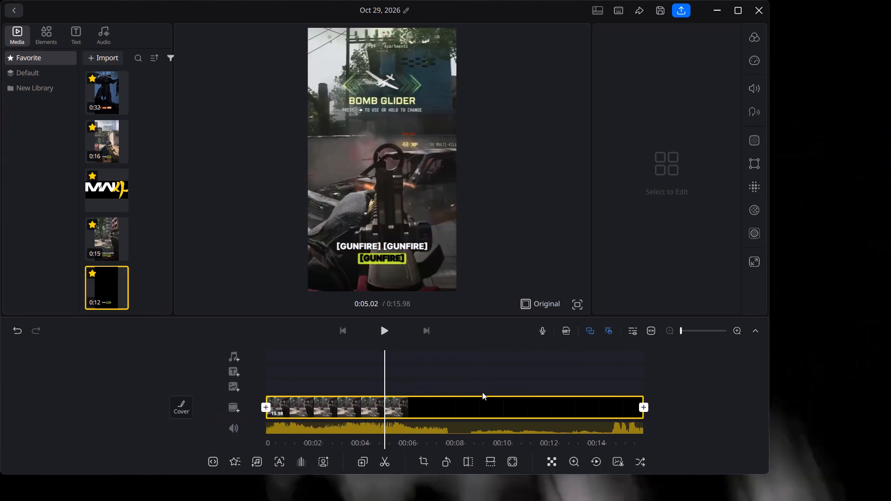
pyautogui.hscroll(13, 482, 392)
pyautogui.moveTo(108, 184); pyautogui.dragTo(215, 252)
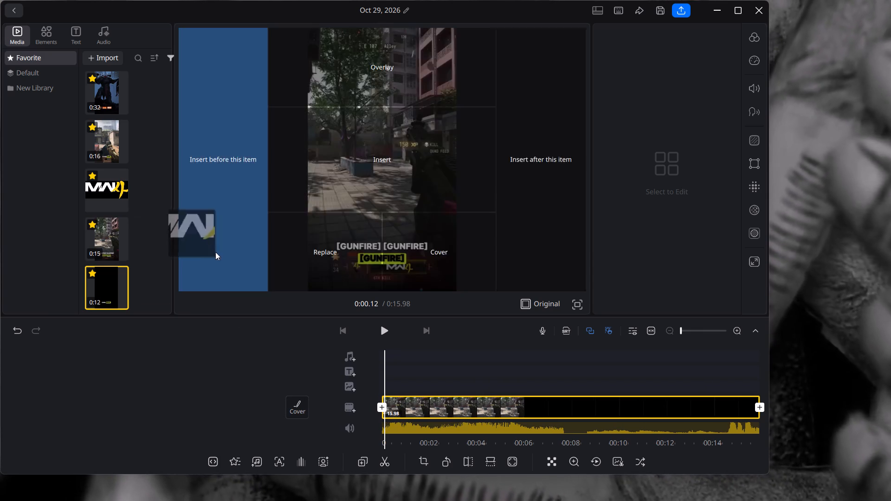
pyautogui.moveTo(215, 252); pyautogui.dragTo(411, 381)
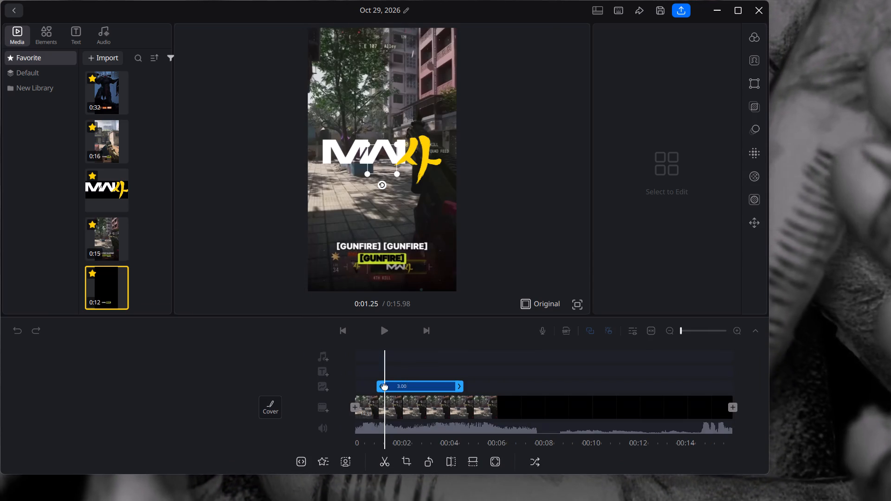
pyautogui.moveTo(381, 388); pyautogui.dragTo(335, 401)
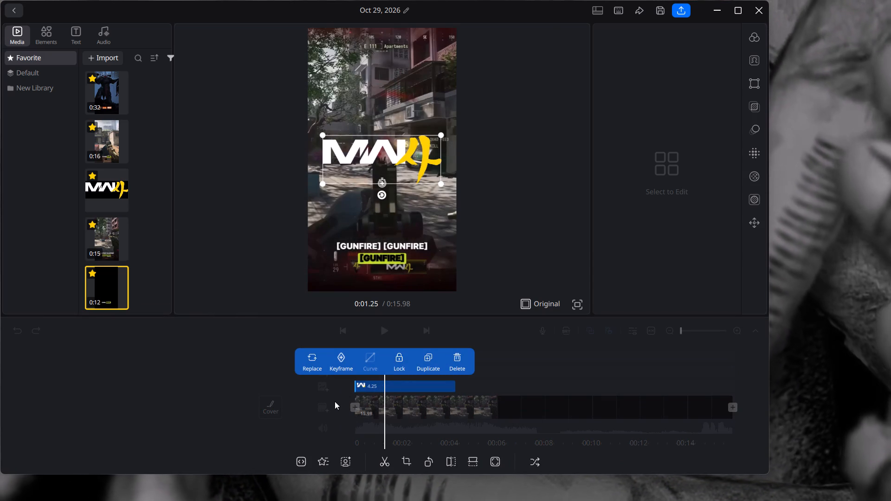
pyautogui.moveTo(335, 401); pyautogui.dragTo(326, 405)
pyautogui.moveTo(460, 388); pyautogui.dragTo(737, 387)
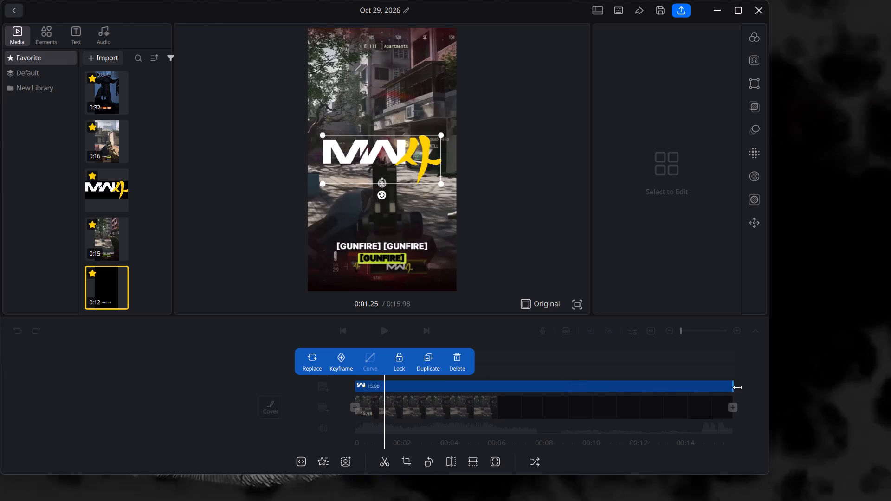
pyautogui.moveTo(737, 387); pyautogui.dragTo(736, 388)
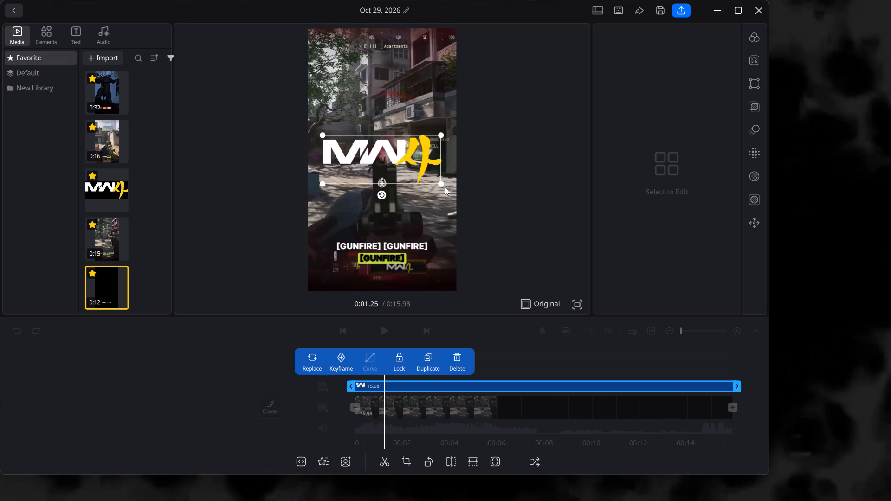
# Shrink the MW4 logo to about a third of its width, place it just above the captions, and play back the clip's opening.
pyautogui.moveTo(440, 183); pyautogui.dragTo(371, 150)
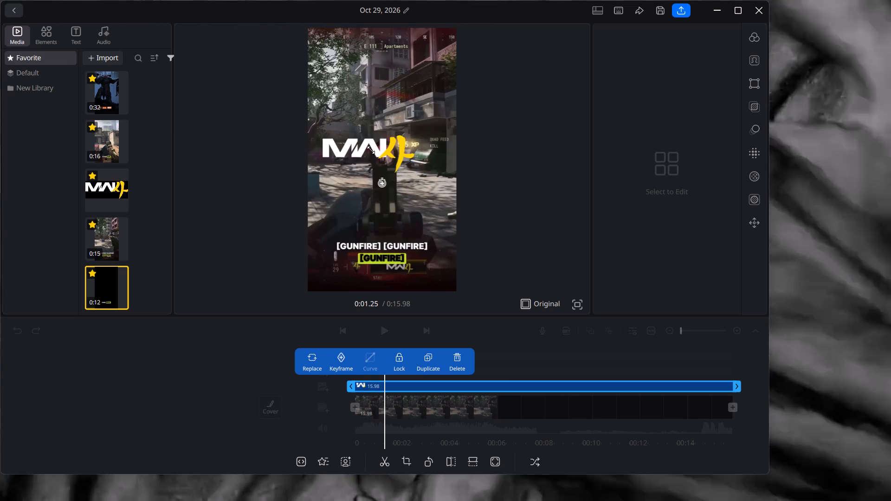
pyautogui.moveTo(371, 150); pyautogui.dragTo(358, 149)
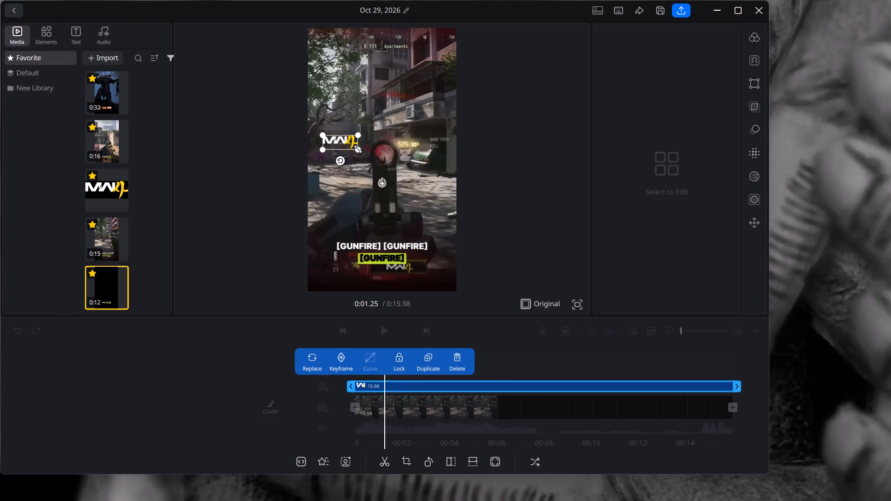
pyautogui.moveTo(339, 138); pyautogui.dragTo(367, 179)
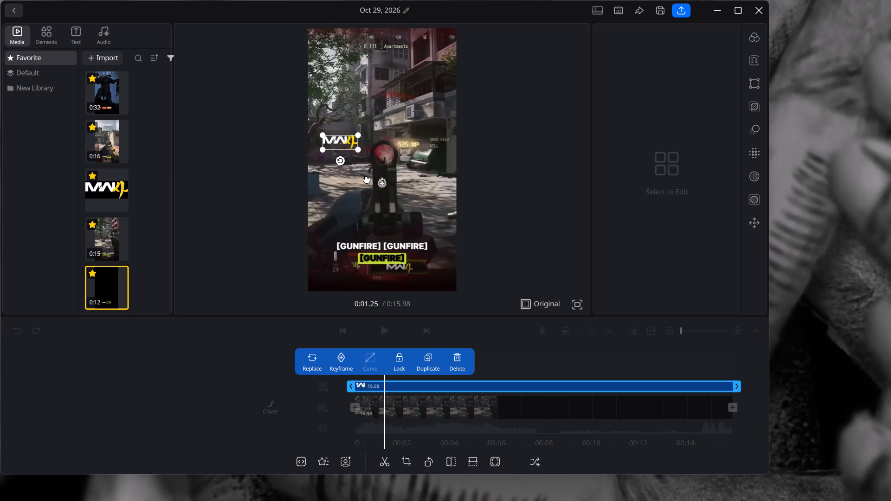
pyautogui.moveTo(367, 179); pyautogui.dragTo(385, 228)
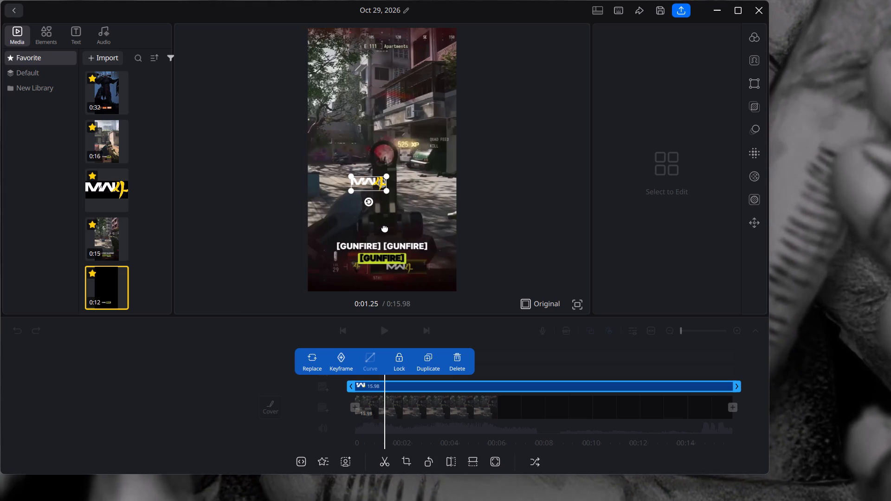
pyautogui.moveTo(385, 228); pyautogui.dragTo(381, 227)
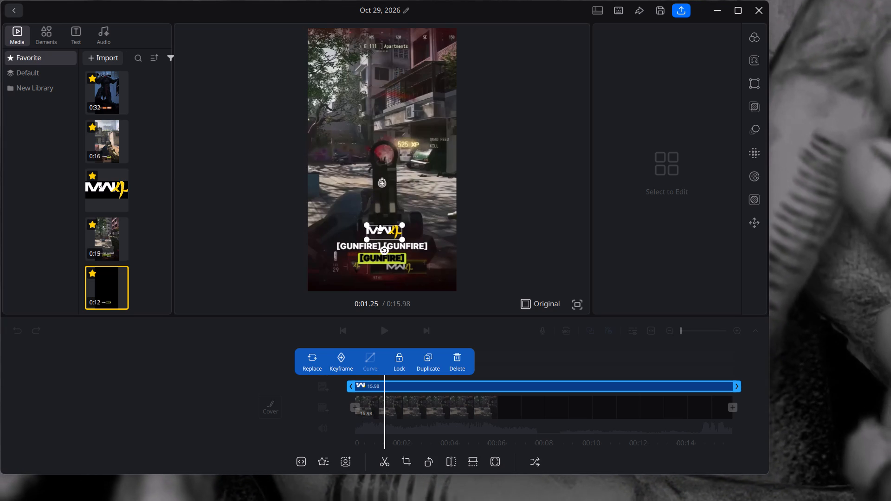
pyautogui.moveTo(381, 227); pyautogui.dragTo(378, 225)
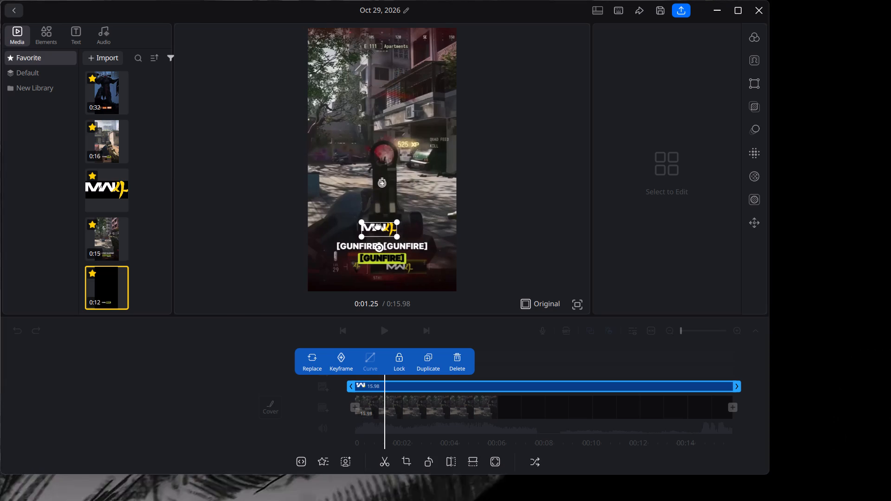
pyautogui.click(273, 347)
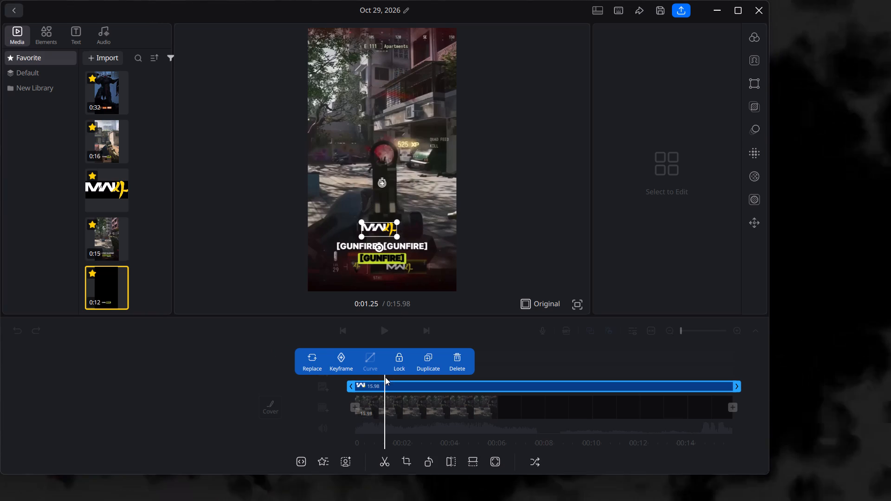
pyautogui.click(417, 377)
pyautogui.moveTo(417, 377); pyautogui.dragTo(432, 374)
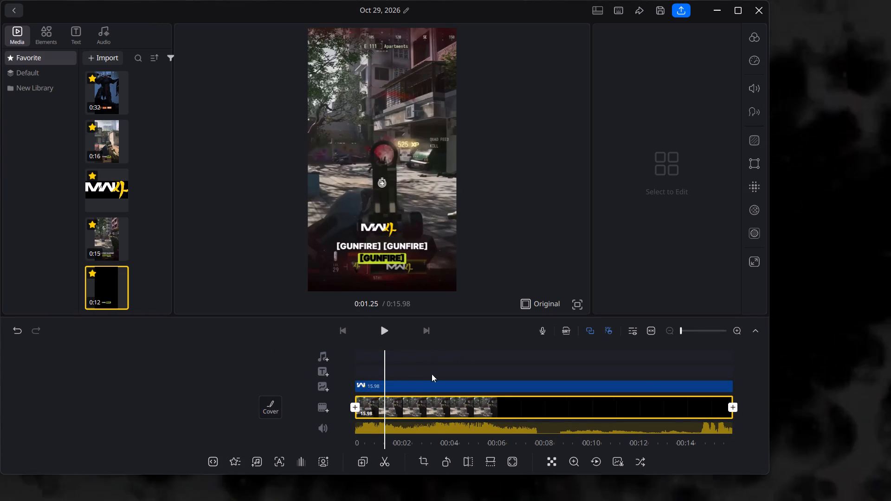
pyautogui.moveTo(432, 374); pyautogui.dragTo(515, 357)
pyautogui.click(380, 327)
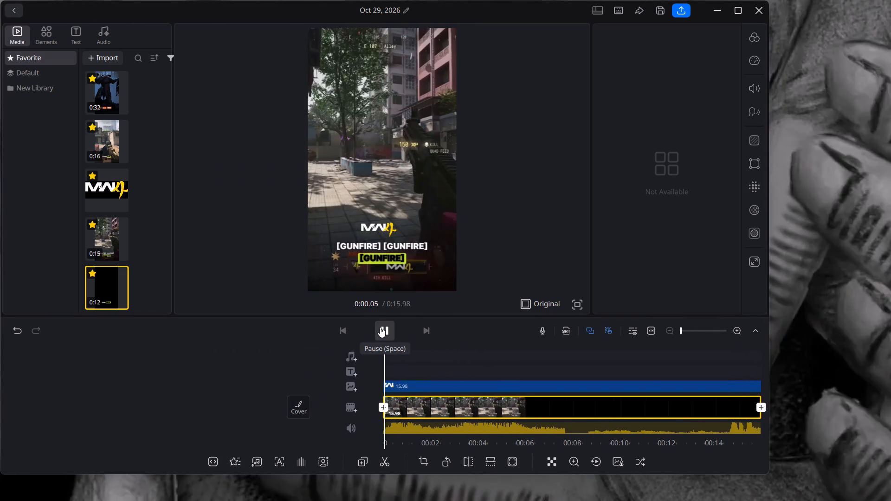
pyautogui.click(380, 327)
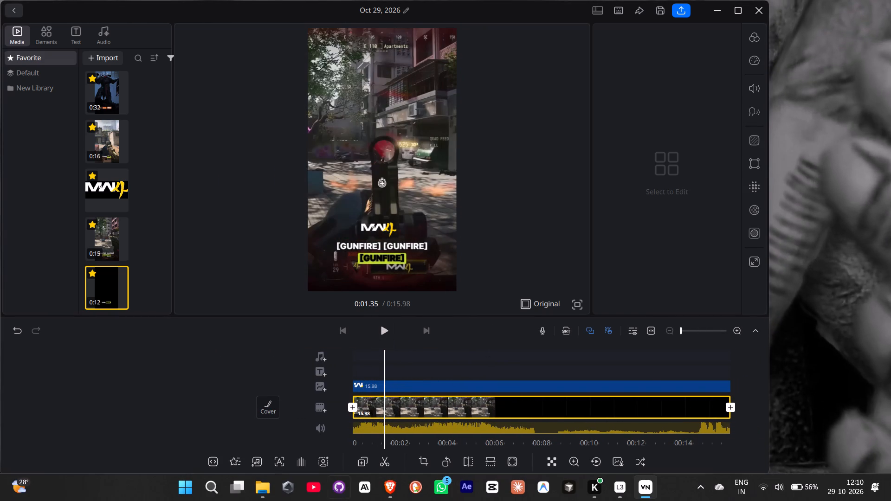
# Switch to File Explorer to check the video files in the Downloads folder.
pyautogui.click(267, 495)
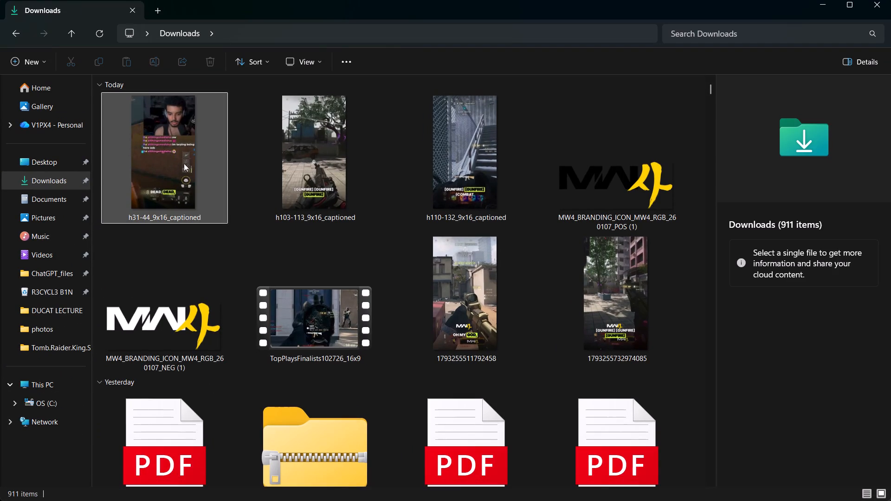
pyautogui.click(887, 1)
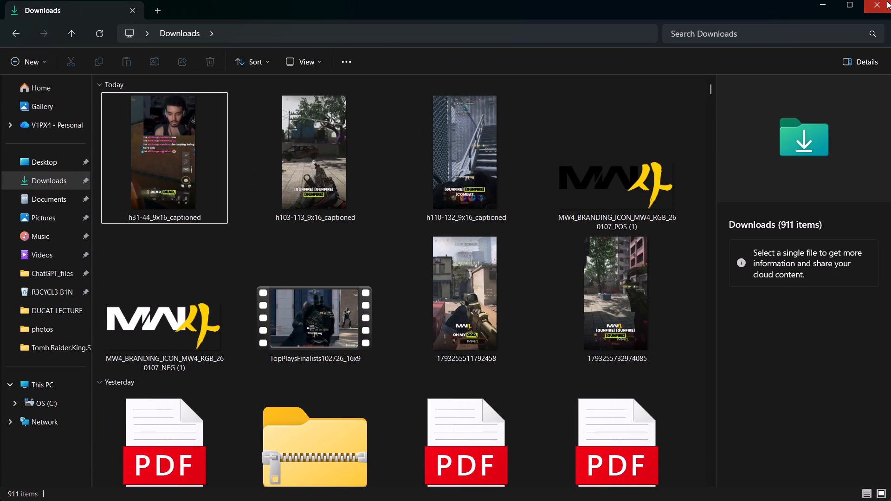
pyautogui.click(266, 493)
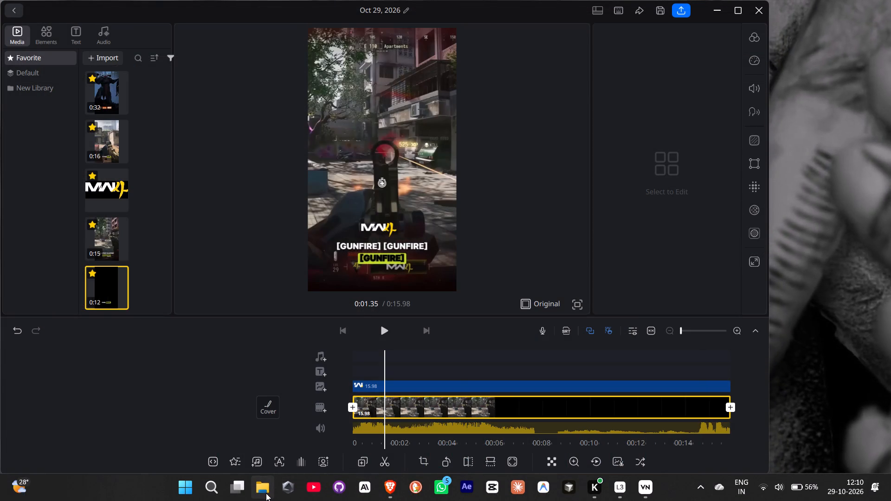
pyautogui.click(61, 181)
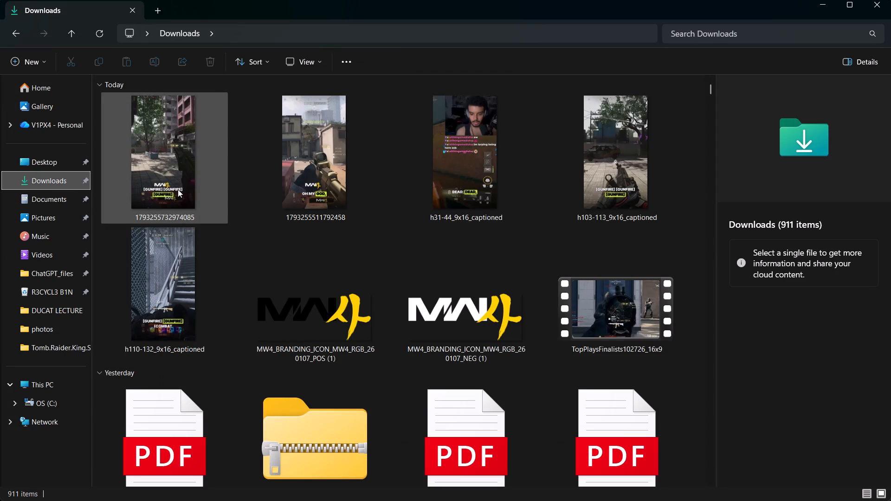
pyautogui.rightClick(178, 189)
pyautogui.click(344, 76)
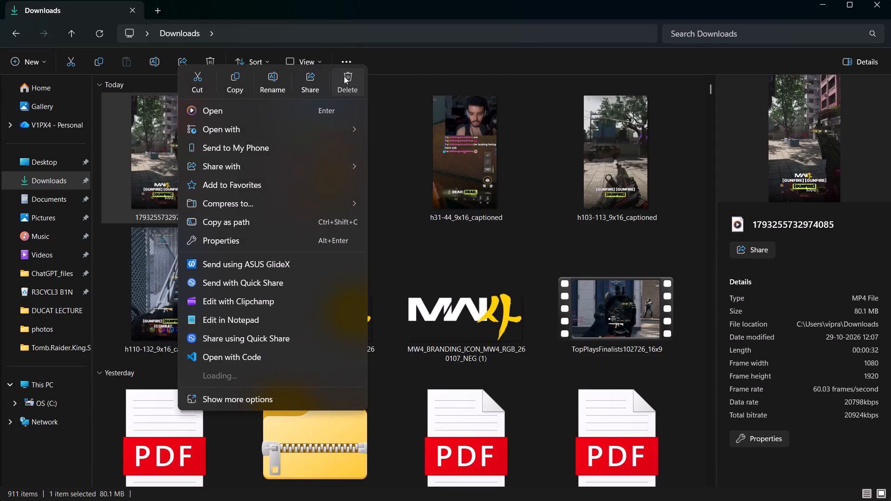
pyautogui.click(355, 80)
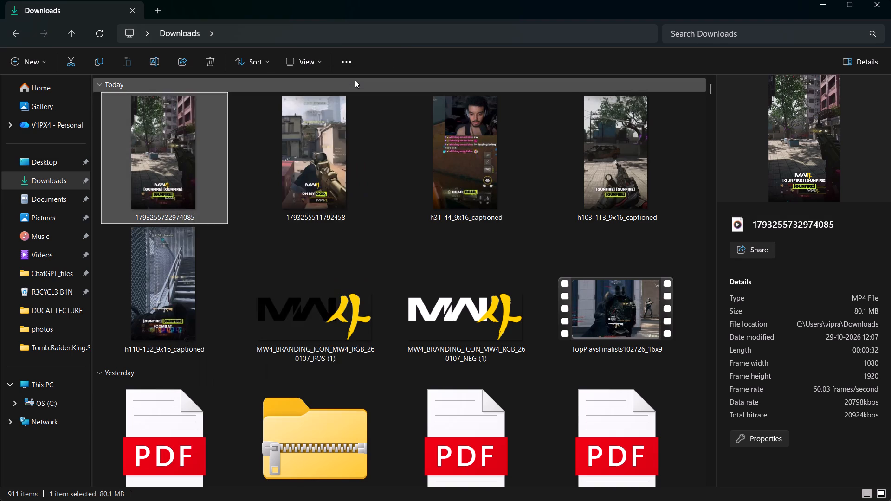
# Return to the VN video editor and export the h103-113 clip with the MW4 logo to Downloads at 1080p, 60 fps and 20.7 Mbps.
pyautogui.click(830, 6)
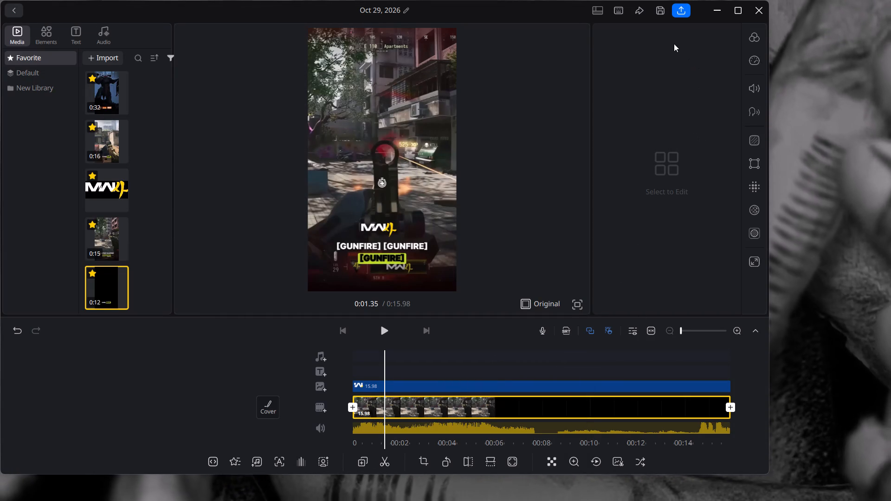
pyautogui.click(682, 12)
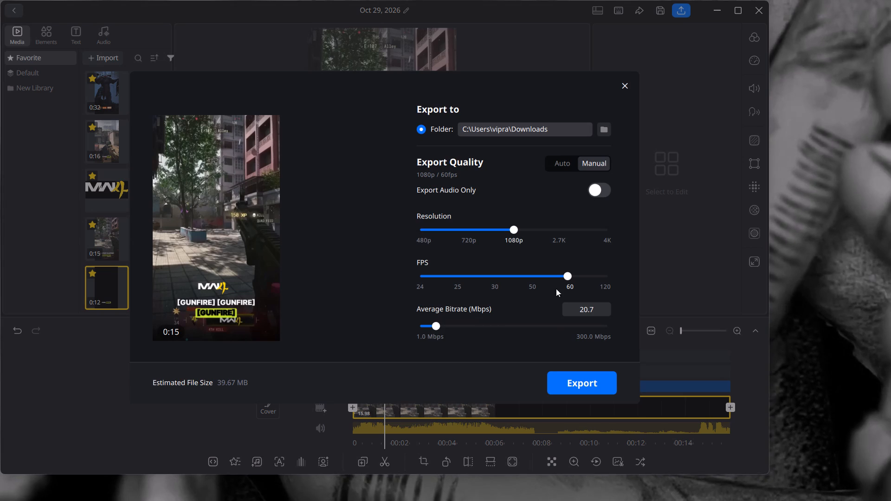
pyautogui.click(577, 378)
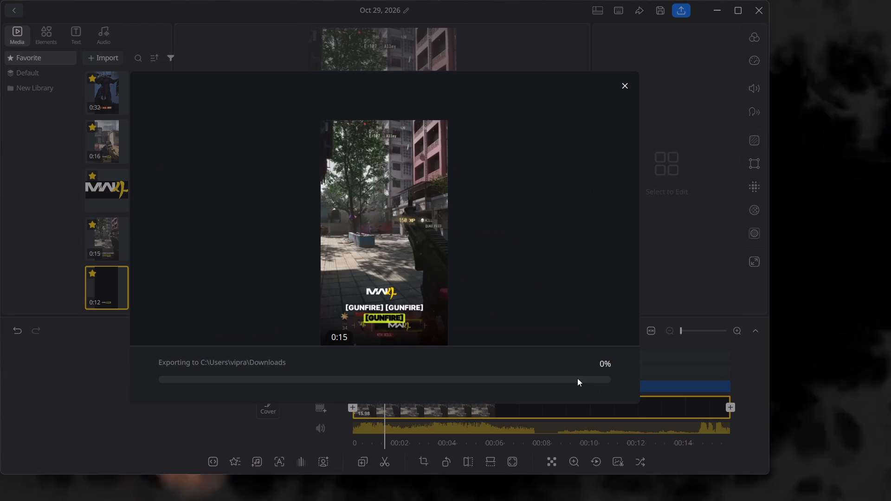
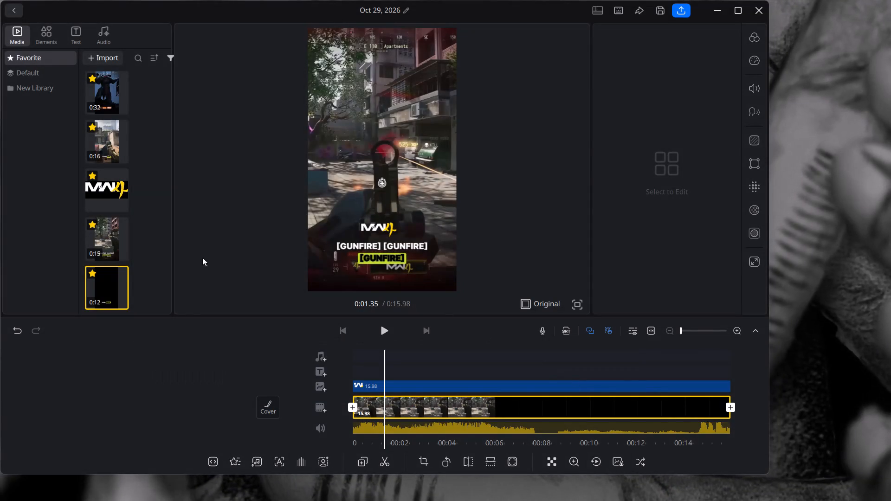
# Insert the h31-44 captioned clip at the start of the main video track, ahead of the h103-113 clip.
pyautogui.scroll(-3, 104, 260)
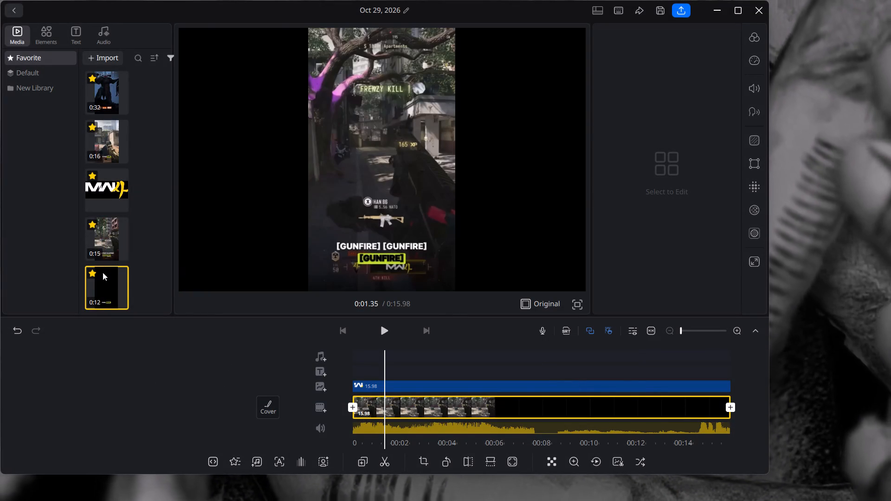
pyautogui.click(103, 283)
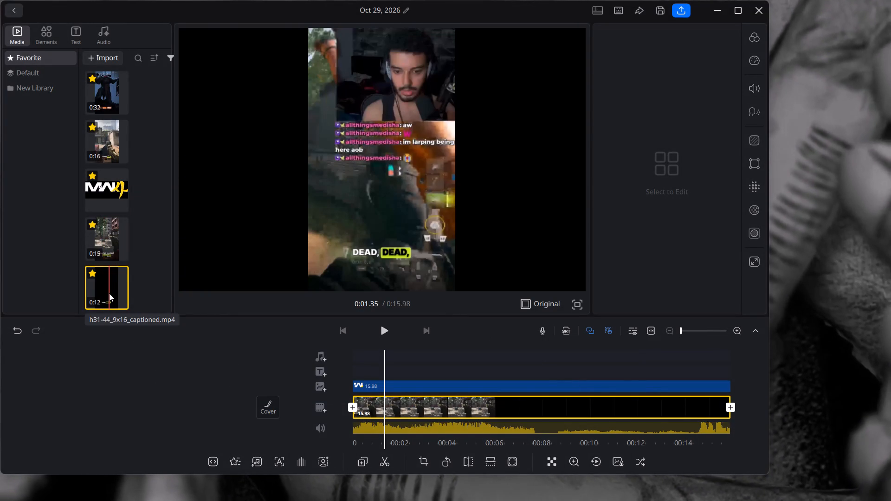
pyautogui.moveTo(109, 293); pyautogui.dragTo(372, 405)
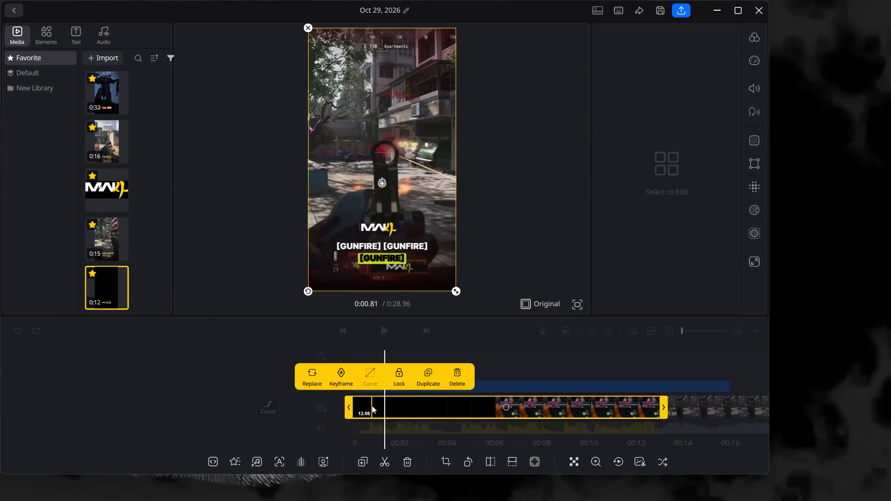
pyautogui.click(714, 410)
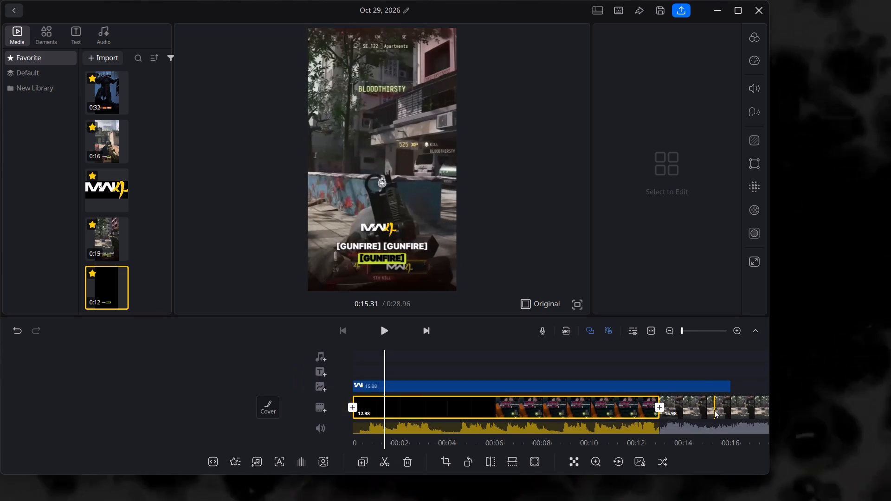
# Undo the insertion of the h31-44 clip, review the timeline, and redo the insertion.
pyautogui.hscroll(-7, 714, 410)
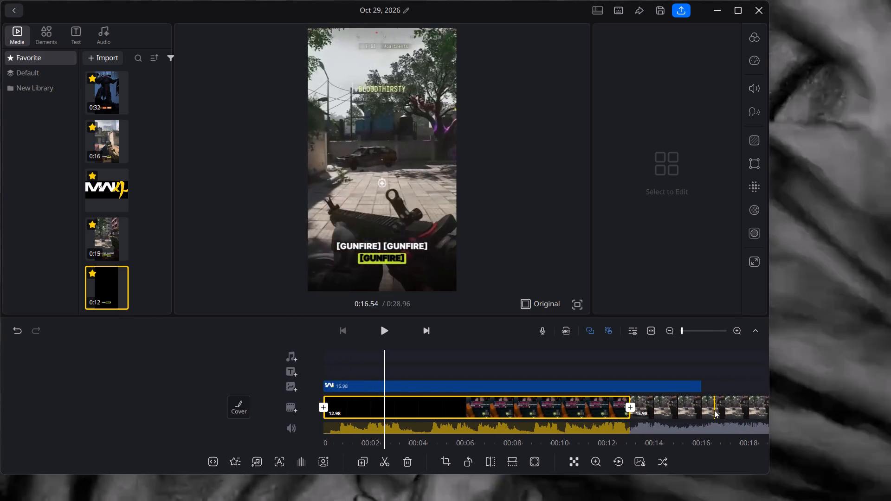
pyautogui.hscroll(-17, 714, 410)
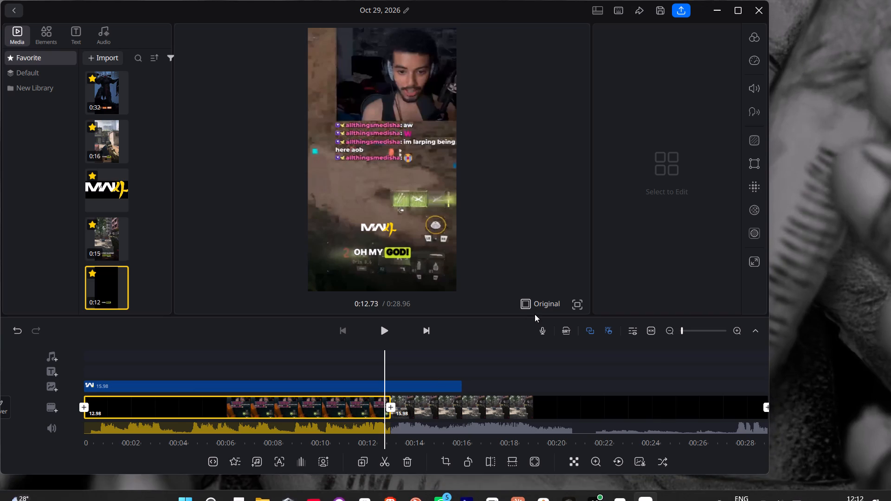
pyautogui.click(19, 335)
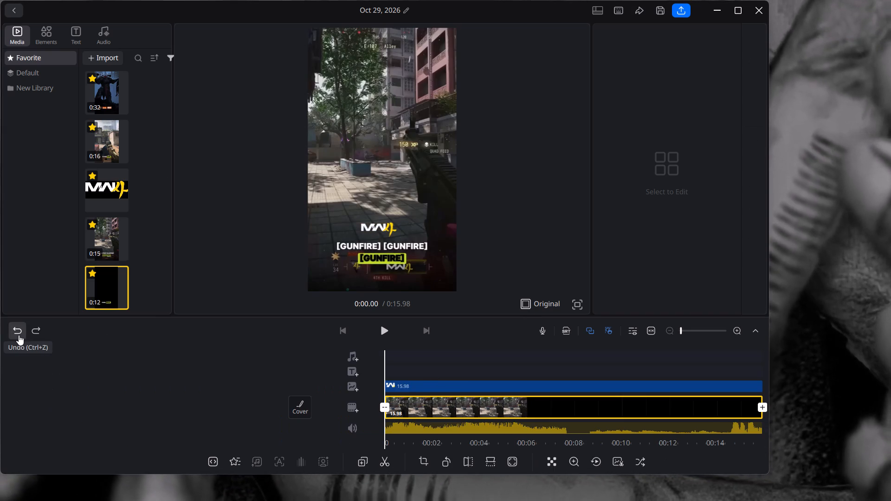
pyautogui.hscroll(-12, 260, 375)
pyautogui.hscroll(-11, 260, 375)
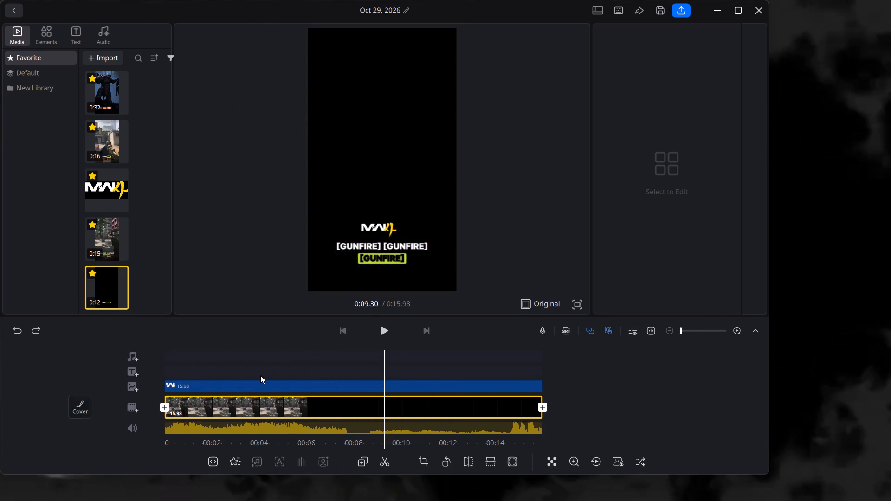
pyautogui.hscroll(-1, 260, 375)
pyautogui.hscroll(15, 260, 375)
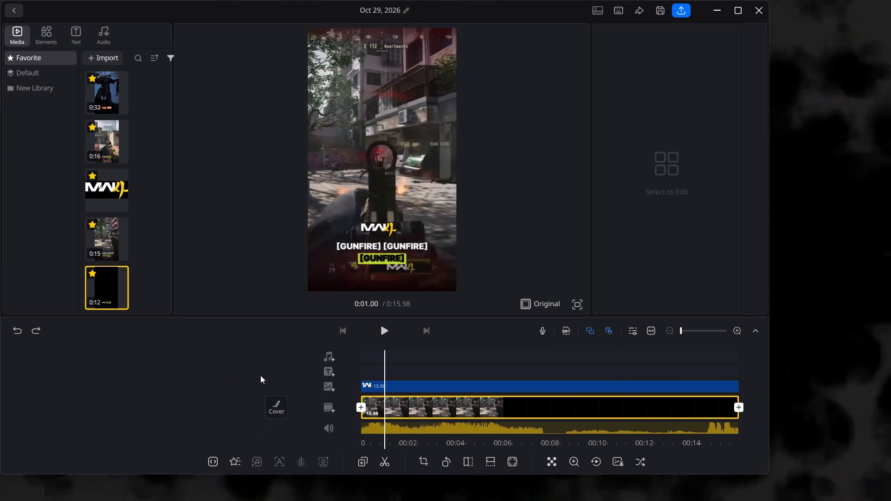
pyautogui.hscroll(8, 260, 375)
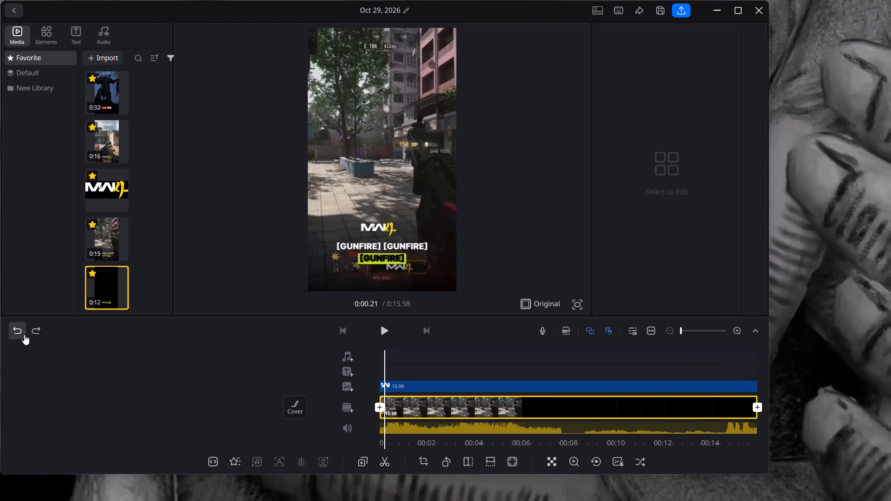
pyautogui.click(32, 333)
# Delete the 15.98 s h103-113 clip that follows the h31-44 clip on the main video track.
pyautogui.hscroll(-1, 506, 430)
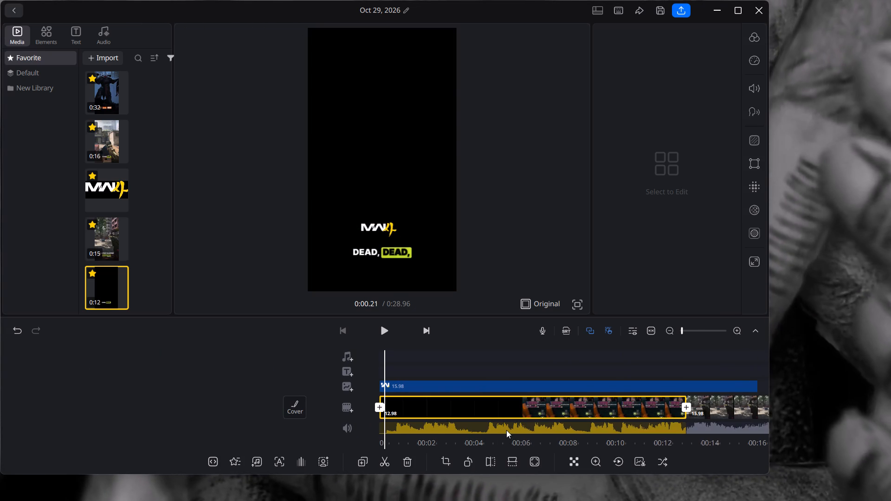
pyautogui.hscroll(-8, 506, 430)
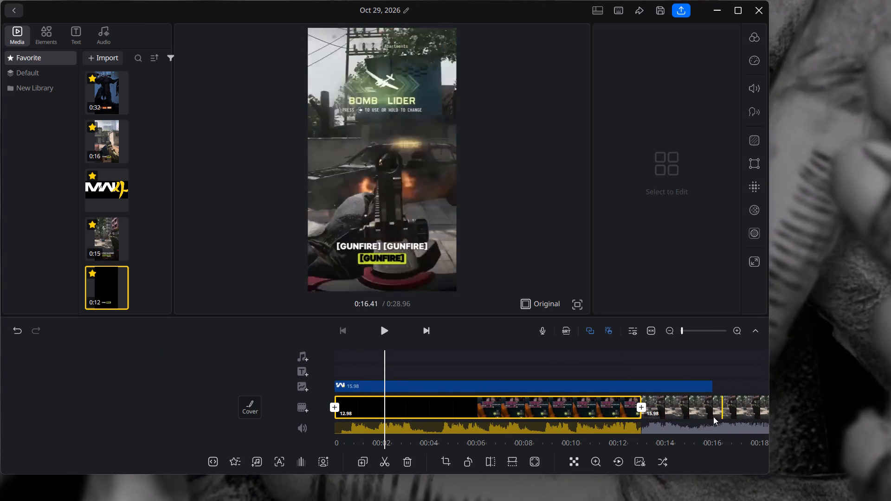
pyautogui.hscroll(-19, 695, 427)
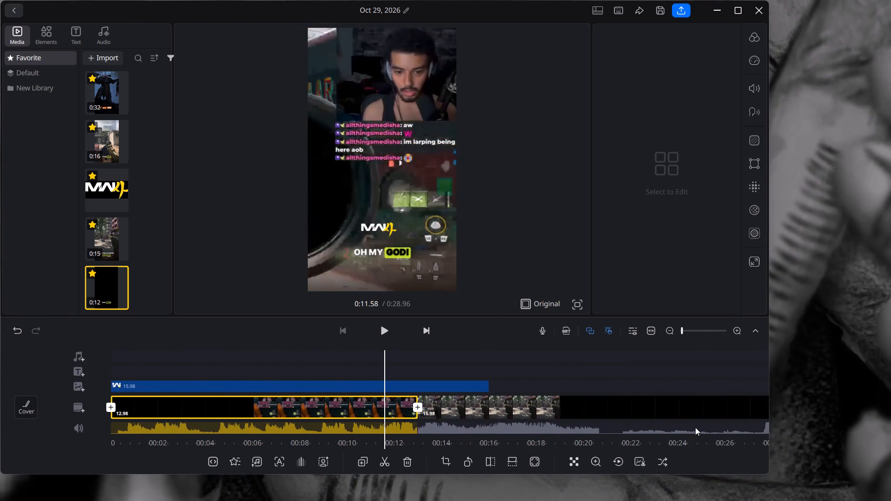
pyautogui.hscroll(-5, 695, 427)
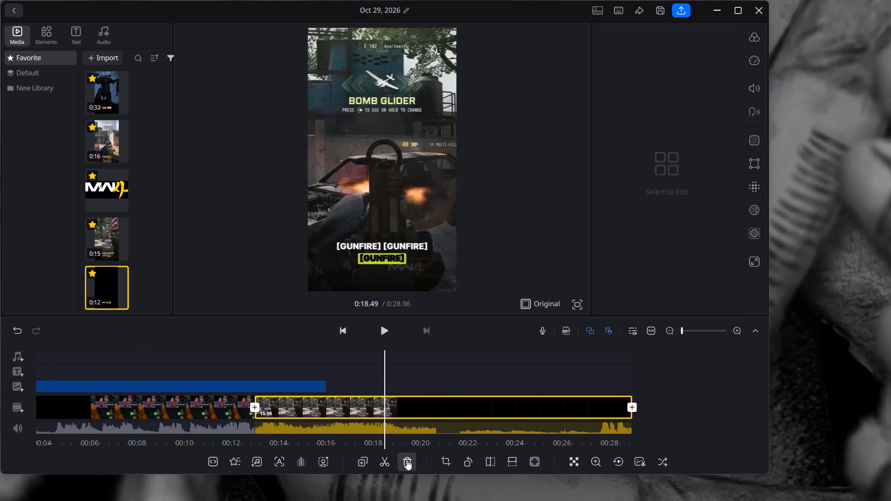
pyautogui.click(407, 460)
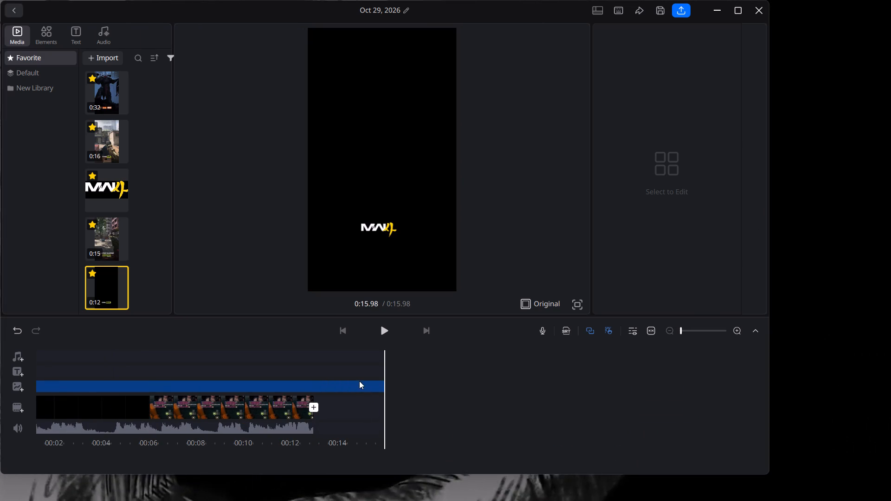
# Trim the end of the MW4 logo overlay to 12.98 s so it spans exactly the h31-44 clip.
pyautogui.hscroll(3, 244, 414)
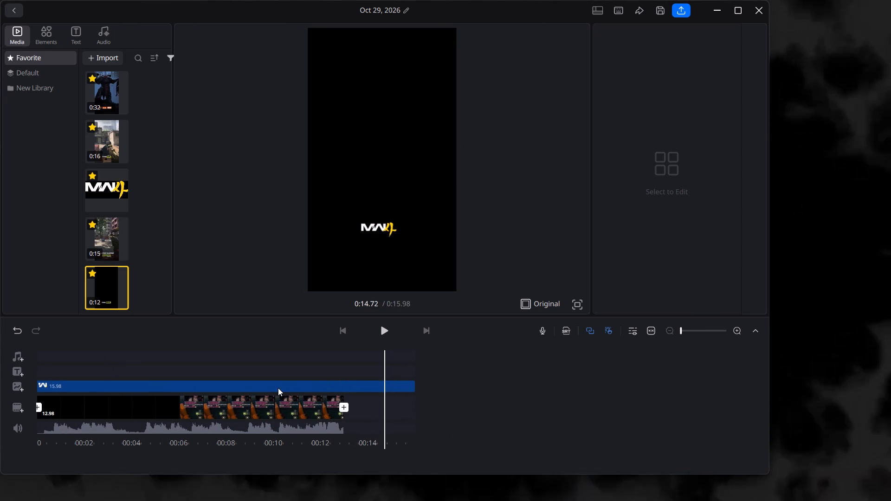
pyautogui.click(278, 388)
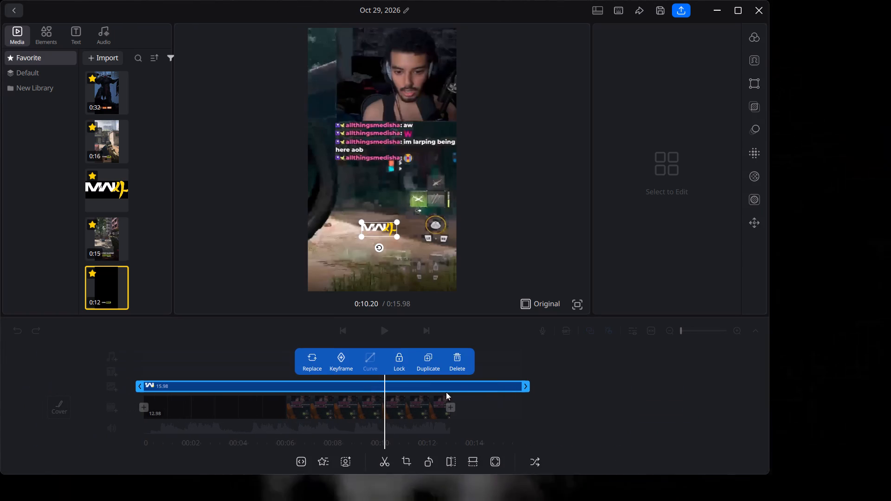
pyautogui.moveTo(524, 385); pyautogui.dragTo(448, 396)
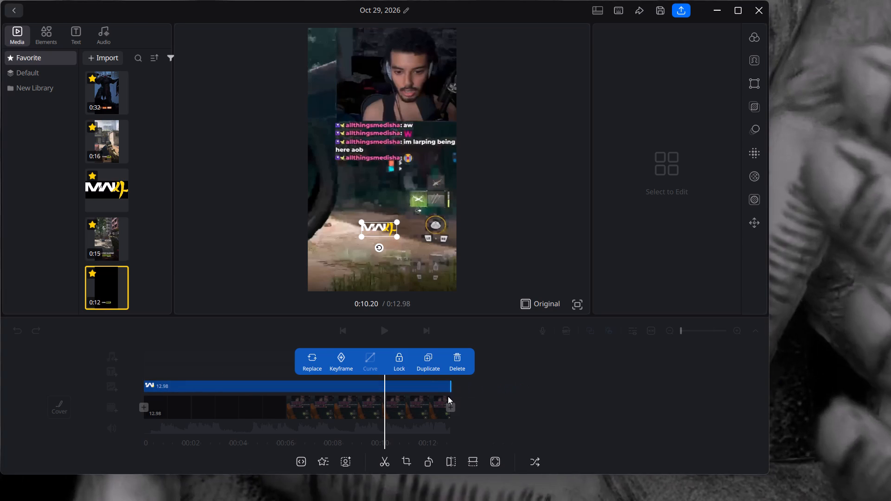
pyautogui.moveTo(448, 396); pyautogui.dragTo(454, 395)
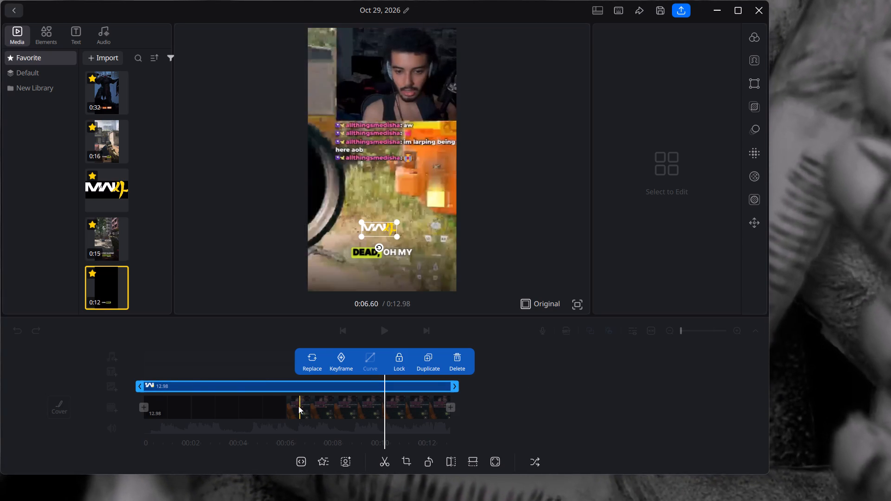
pyautogui.hscroll(3, 298, 406)
pyautogui.moveTo(165, 386); pyautogui.dragTo(161, 387)
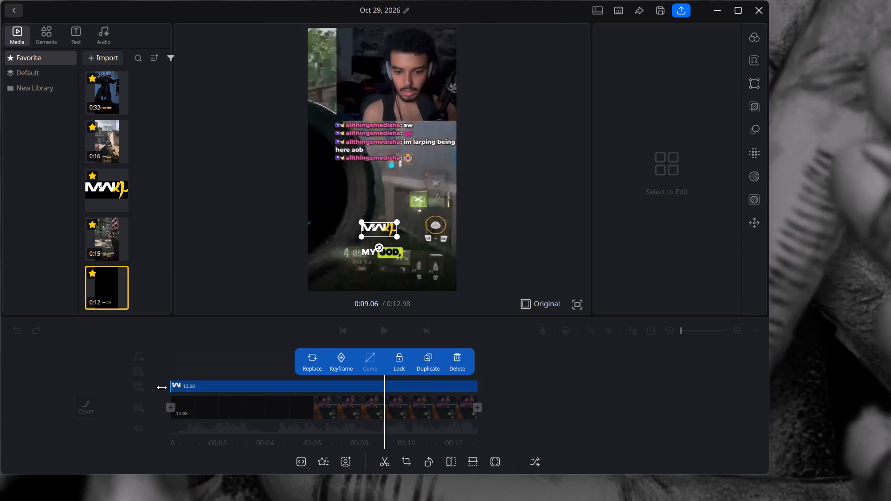
pyautogui.moveTo(161, 387); pyautogui.dragTo(152, 391)
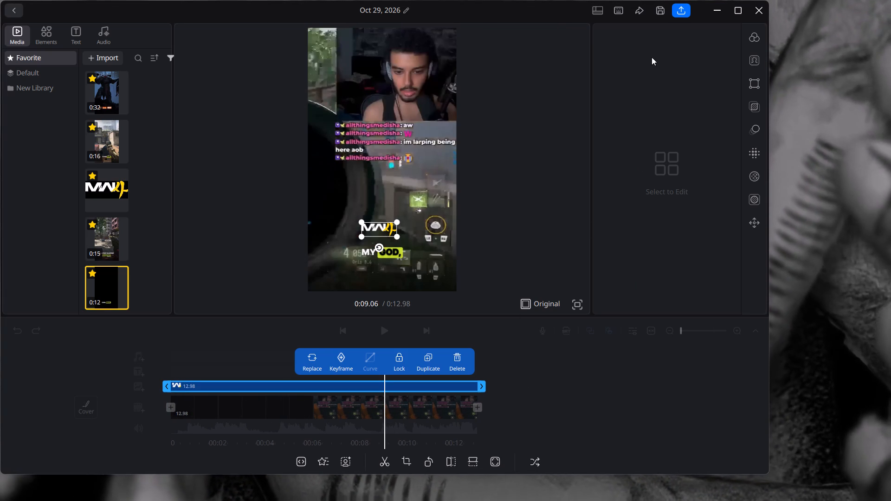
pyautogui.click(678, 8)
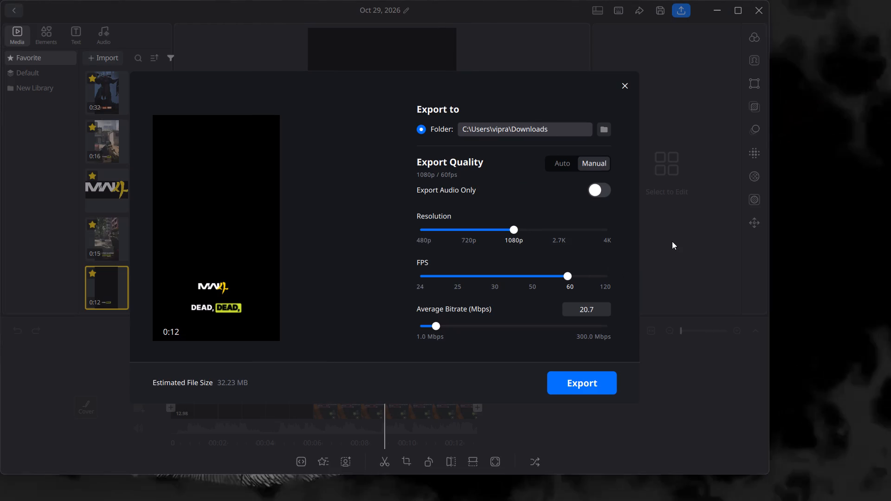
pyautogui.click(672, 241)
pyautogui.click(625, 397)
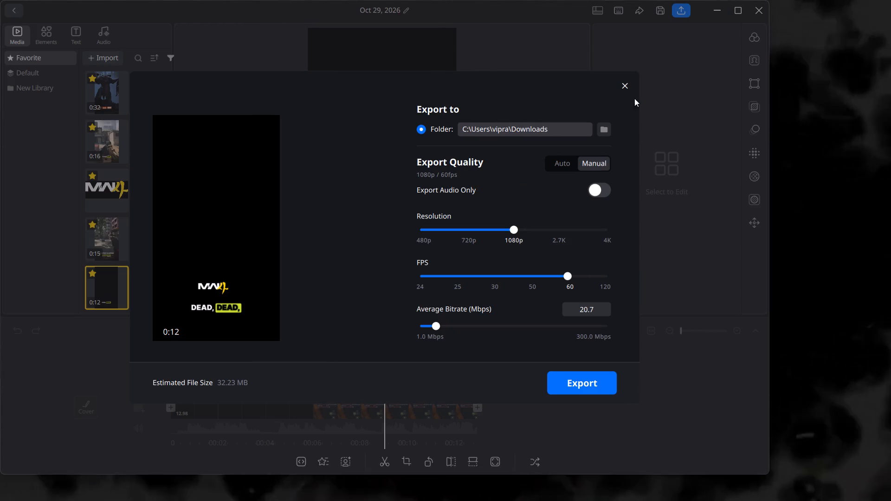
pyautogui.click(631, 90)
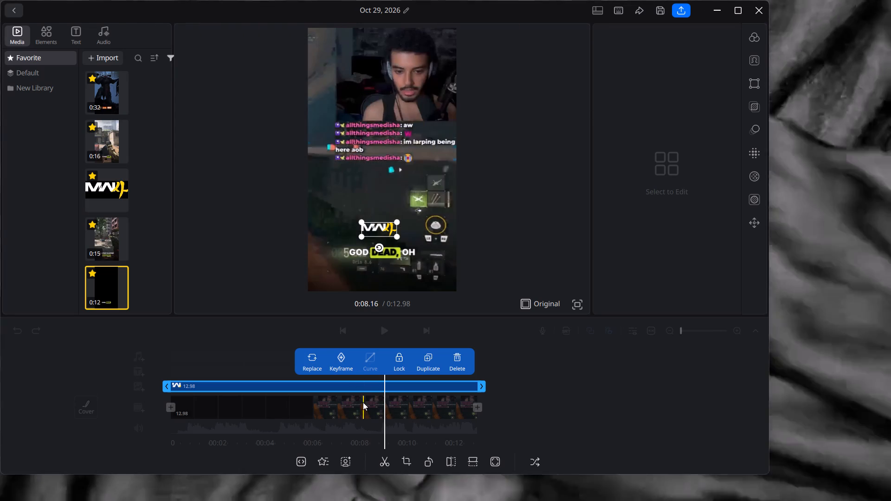
# Select the h31-44 clip on the main video track and open its colour adjustment settings.
pyautogui.click(363, 402)
pyautogui.click(328, 405)
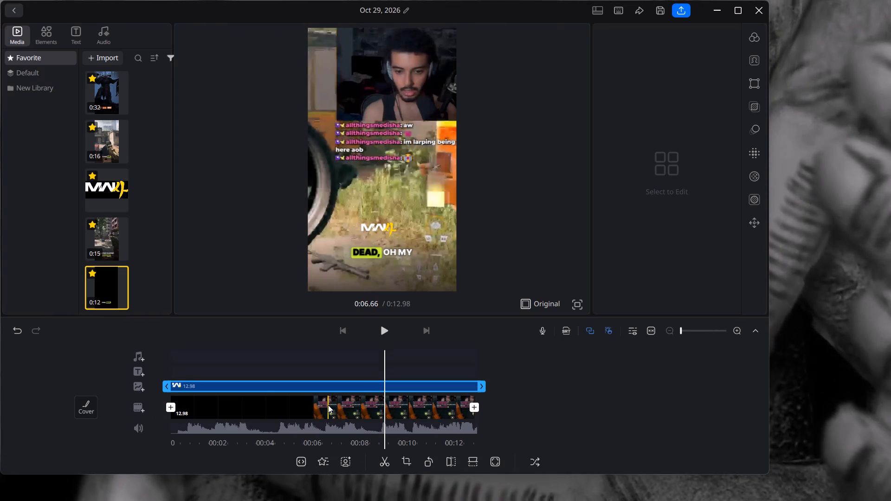
pyautogui.hscroll(3, 258, 429)
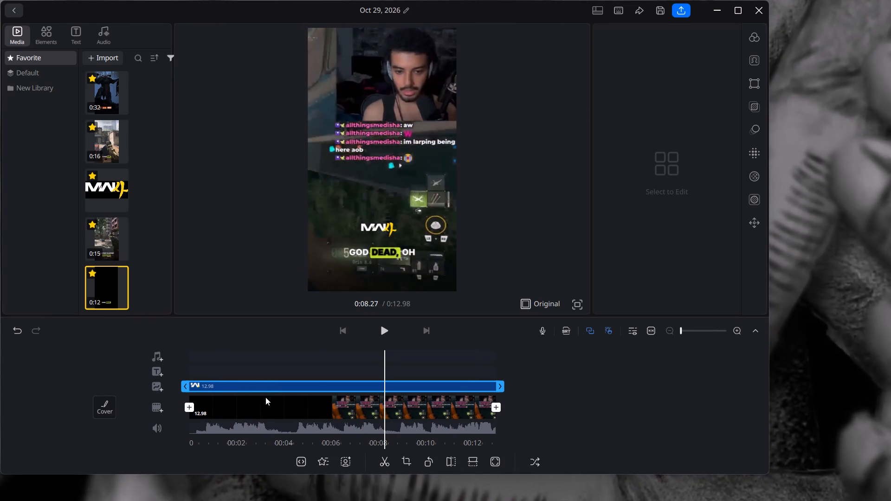
pyautogui.click(261, 409)
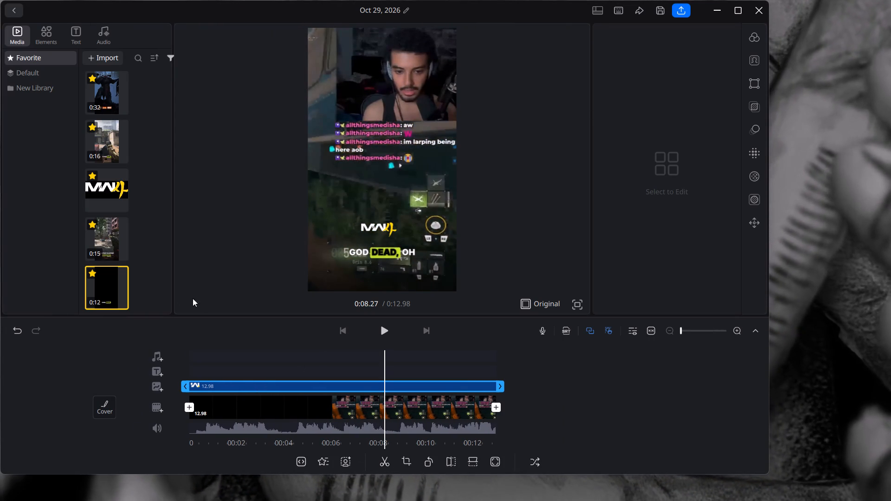
pyautogui.scroll(-2, 228, 414)
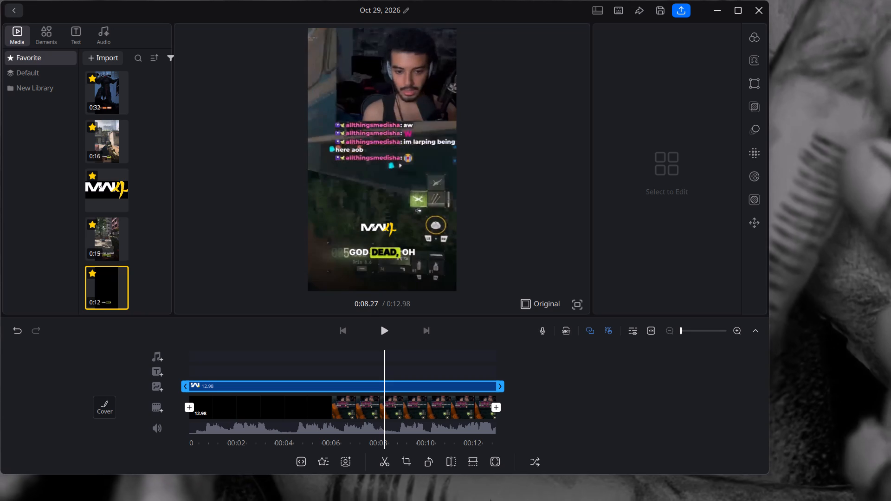
pyautogui.click(651, 436)
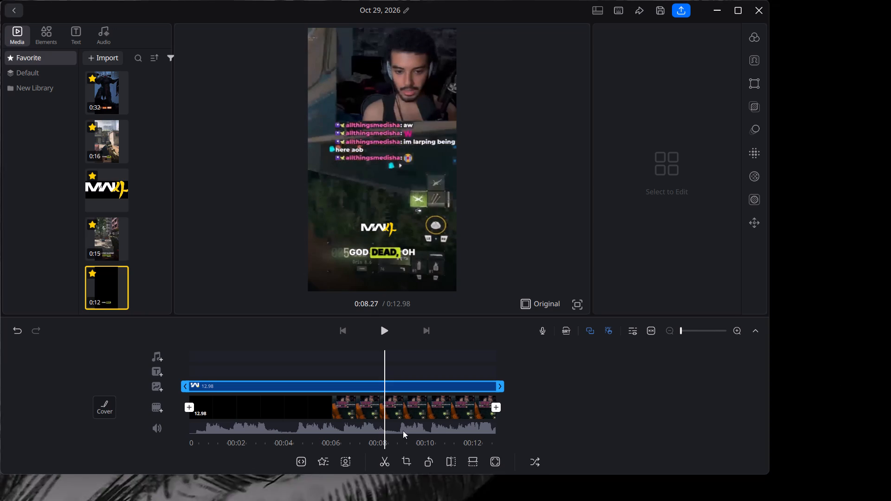
pyautogui.click(393, 424)
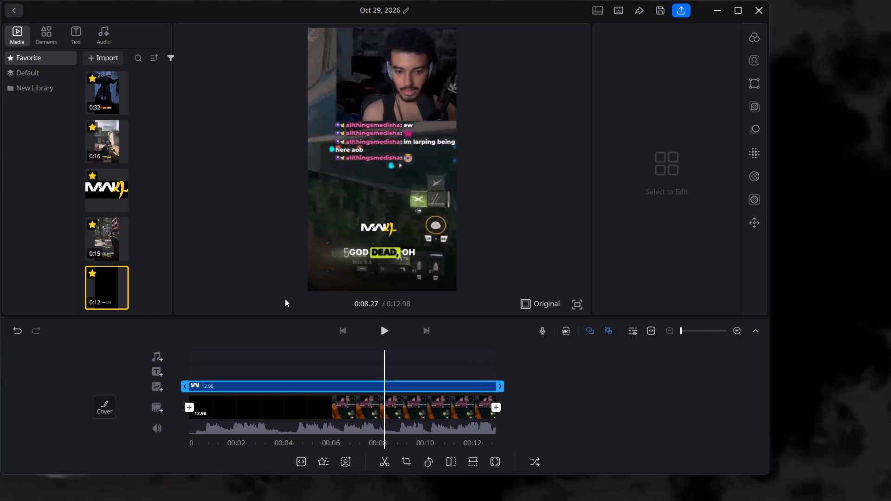
pyautogui.doubleClick(288, 400)
pyautogui.tripleClick(288, 400)
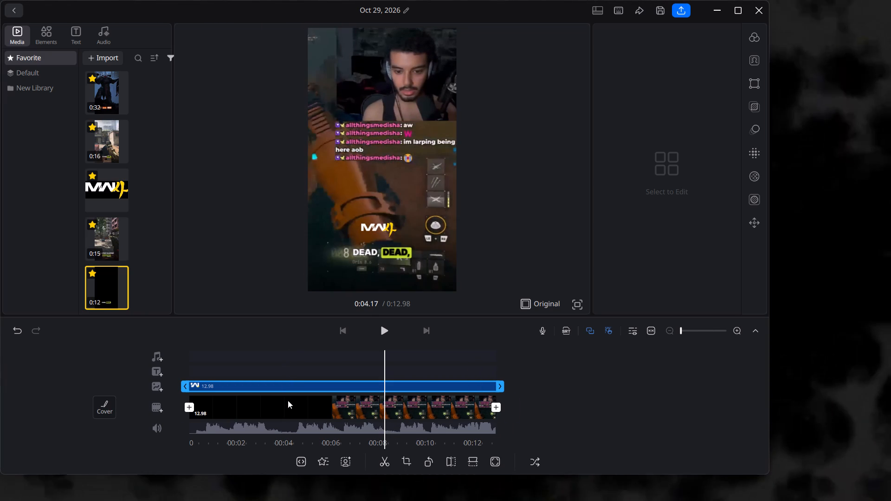
pyautogui.doubleClick(288, 400)
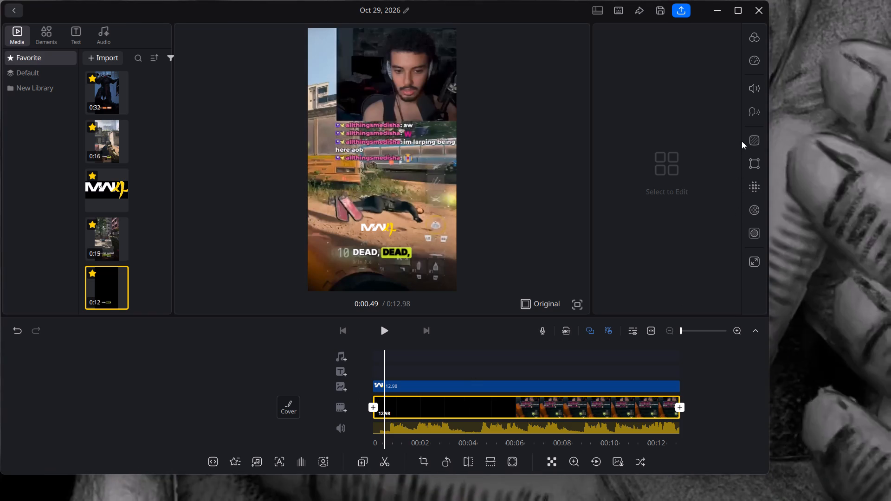
pyautogui.click(760, 45)
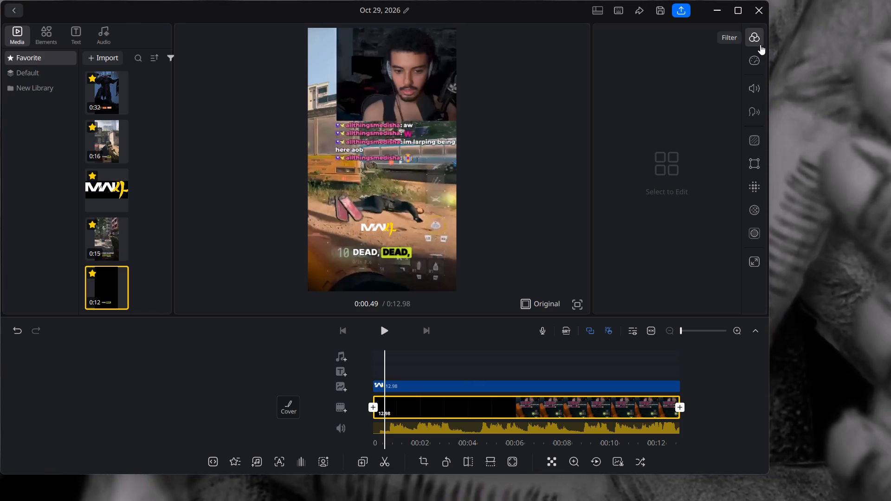
pyautogui.click(700, 34)
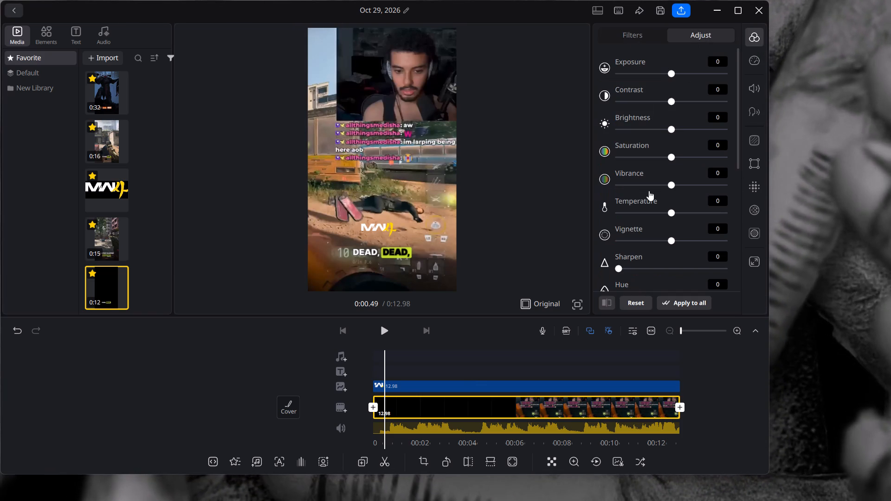
# Set the h31-44 clip's Sharpen adjustment to 7.
pyautogui.scroll(-1, 644, 195)
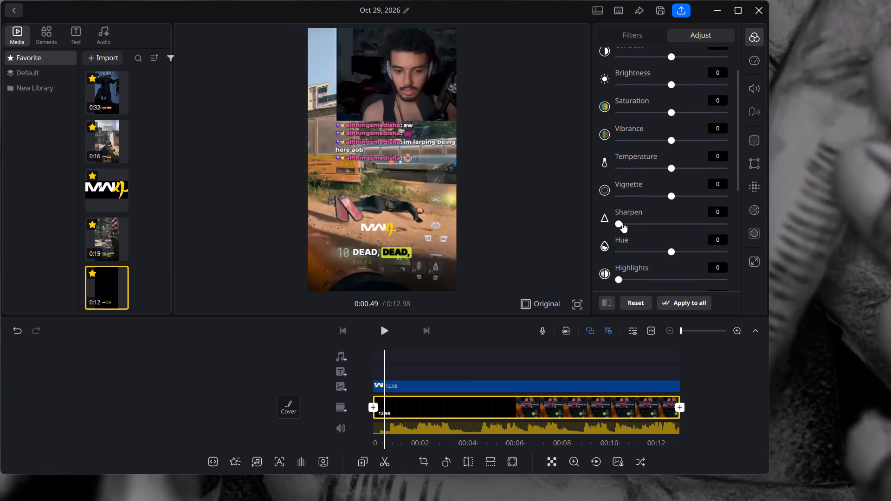
pyautogui.click(622, 223)
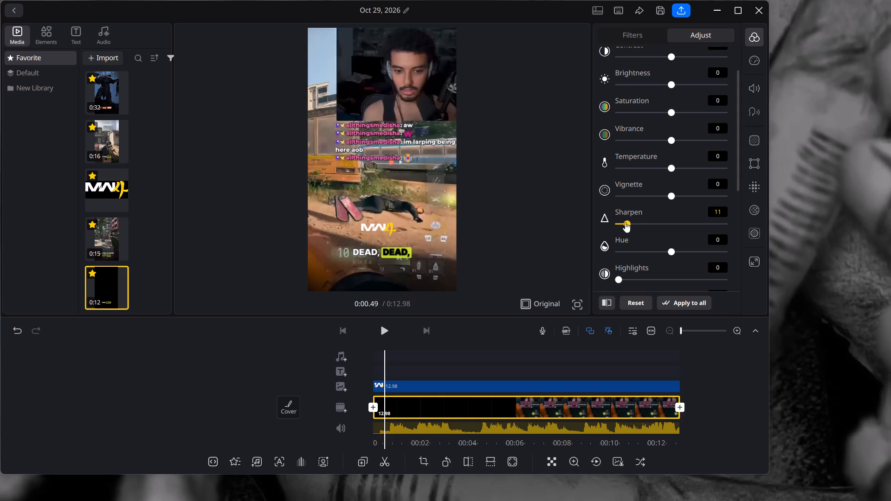
pyautogui.click(625, 222)
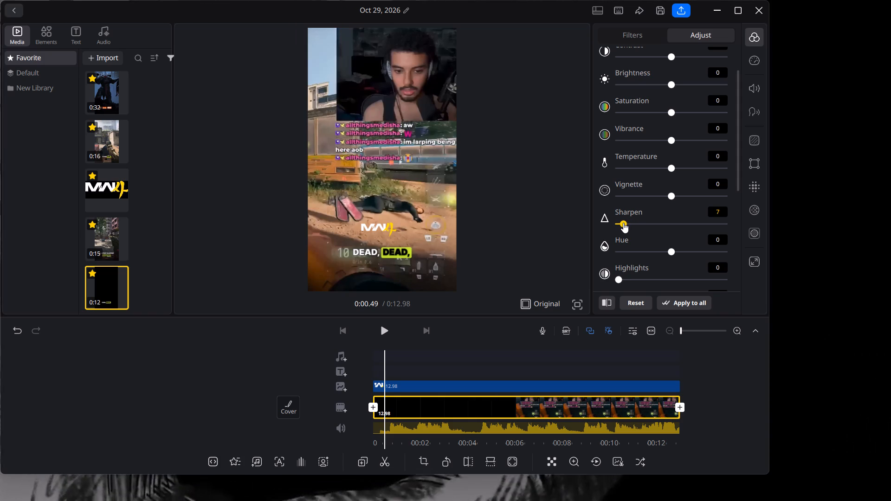
# Export the h31-44 video to the Downloads folder at 1080p, 60 fps and 20.7 Mbps average bitrate.
pyautogui.click(683, 17)
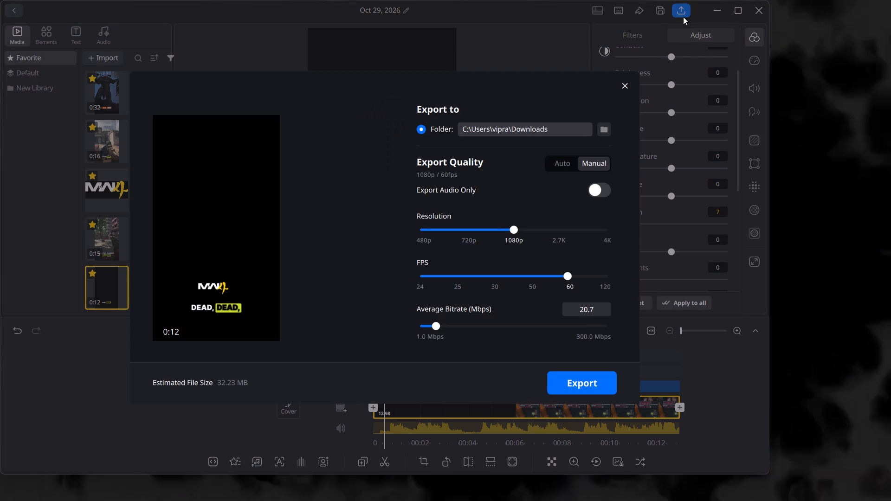
pyautogui.click(576, 379)
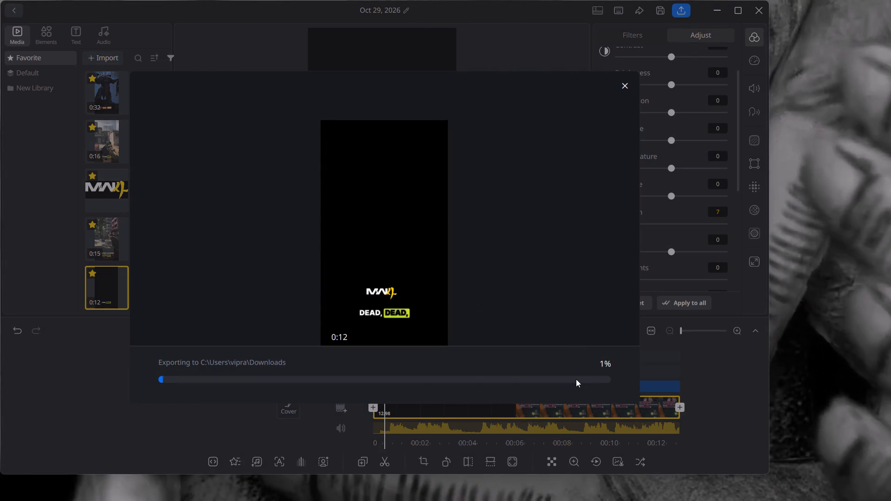
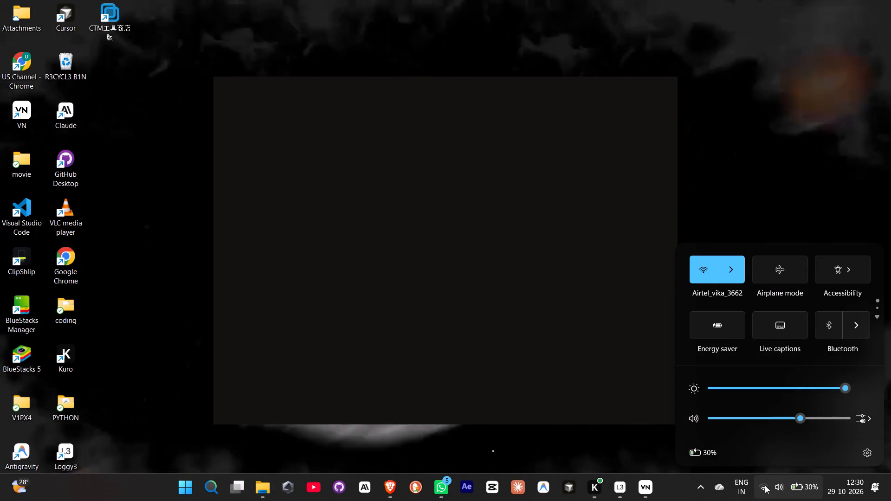
# Refresh the list of available Wi-Fi networks and switch the computer's connection to realme P1 5G 6d4b.
pyautogui.click(736, 282)
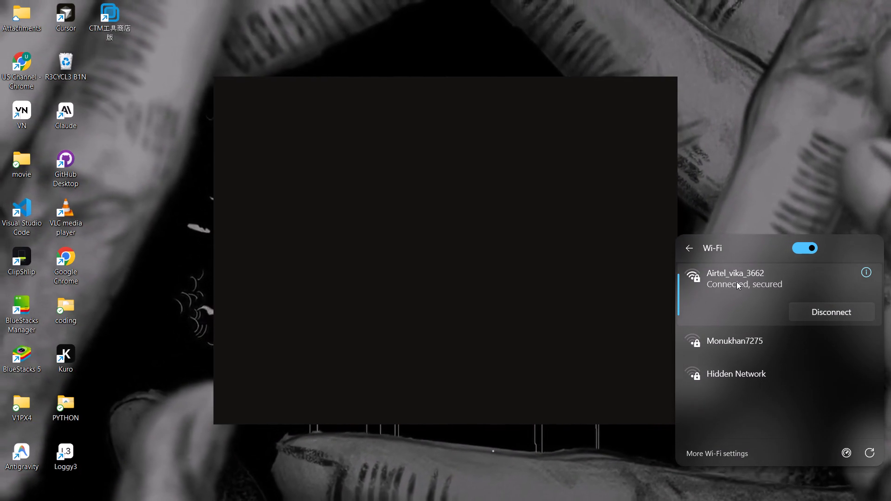
pyautogui.moveTo(736, 282); pyautogui.dragTo(866, 467)
pyautogui.click(866, 467)
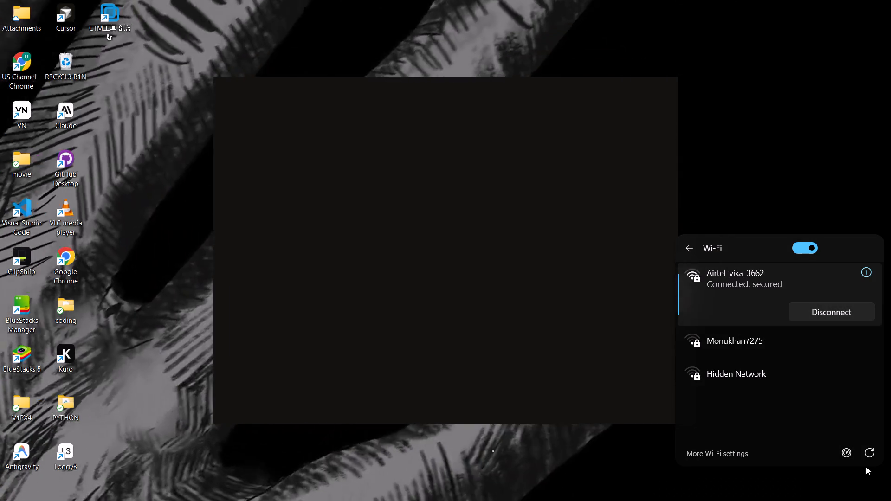
pyautogui.click(866, 455)
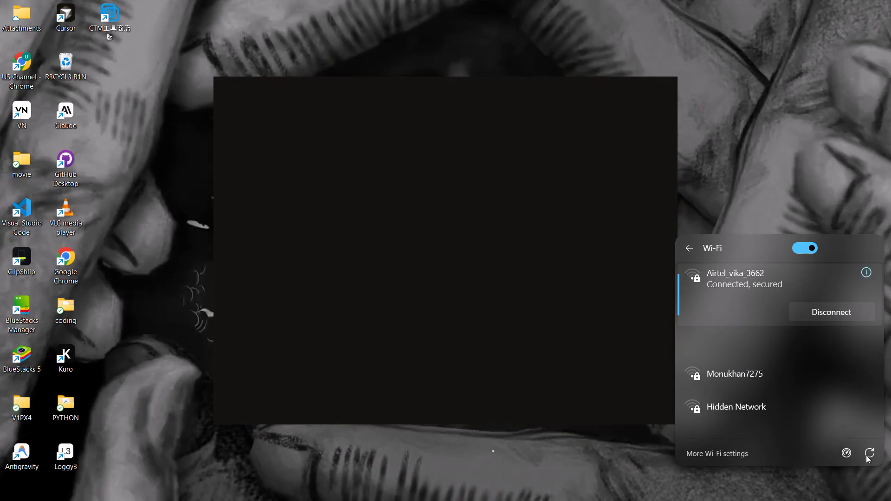
pyautogui.click(833, 358)
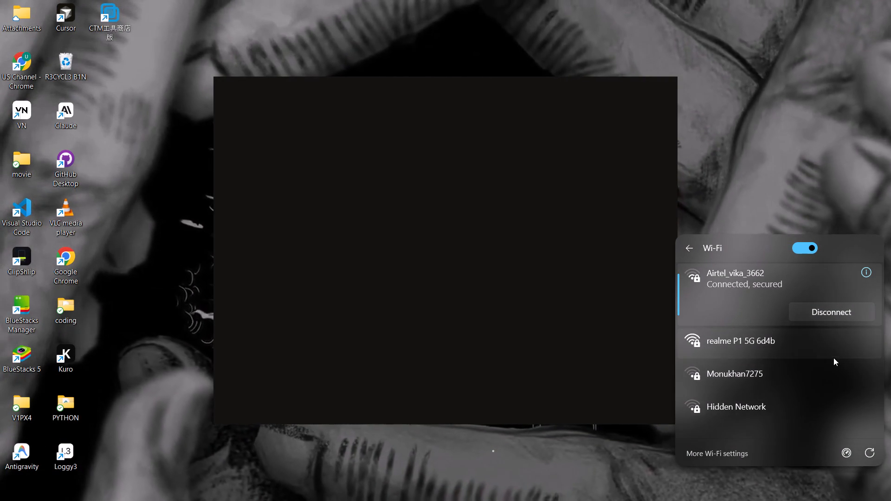
pyautogui.click(832, 362)
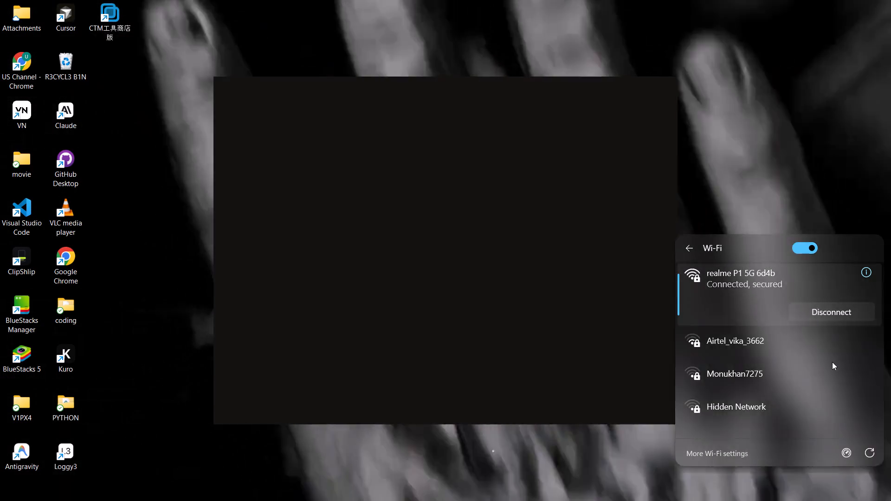
pyautogui.moveTo(832, 362); pyautogui.dragTo(692, 51)
pyautogui.scroll(-1, 825, 346)
pyautogui.rightClick(692, 51)
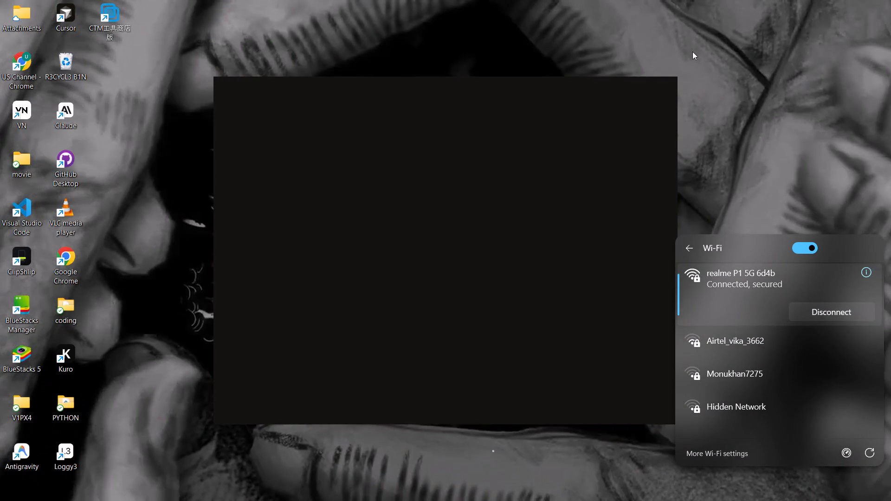
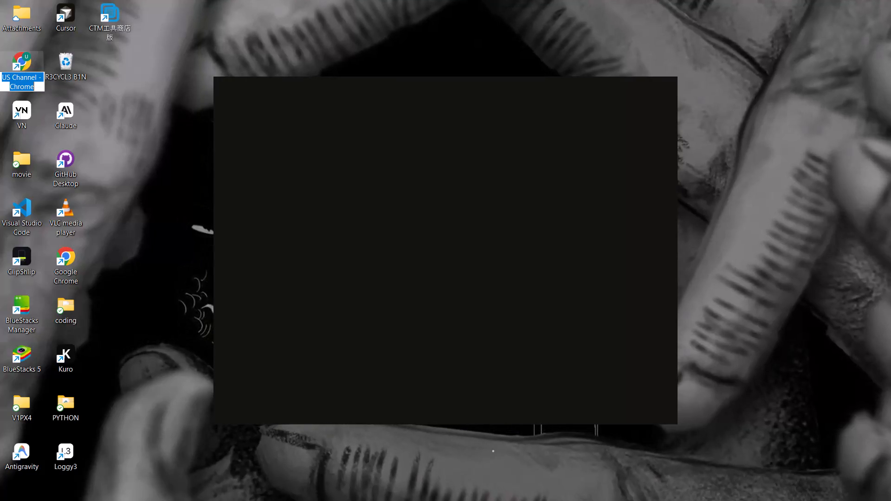
# Open the US Channel Chrome profile from the desktop and search Google for instagram.
pyautogui.doubleClick(30, 59)
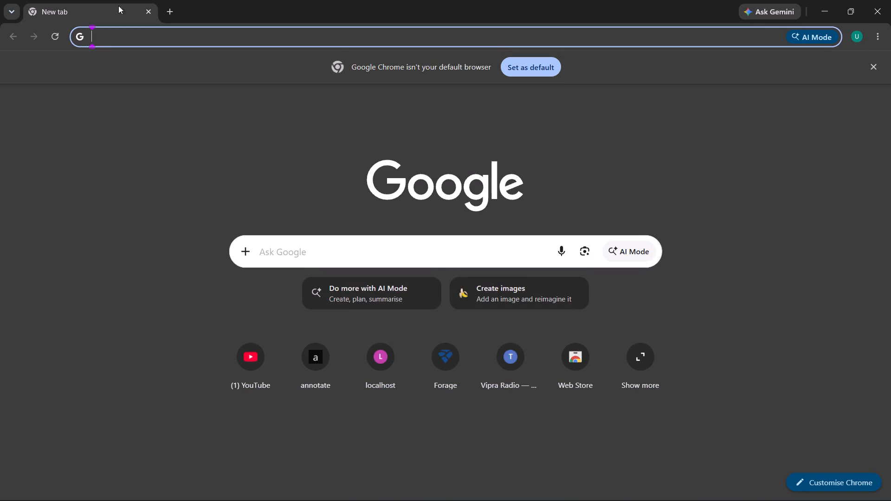
pyautogui.click(290, 258)
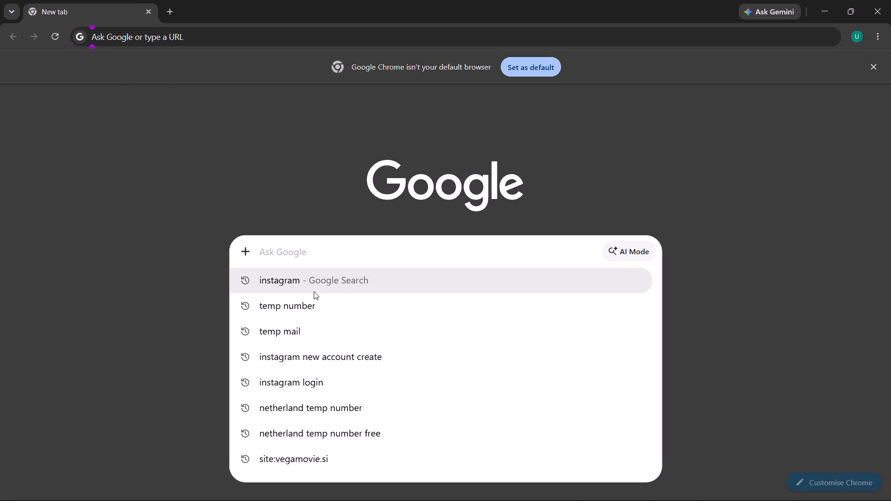
pyautogui.click(314, 291)
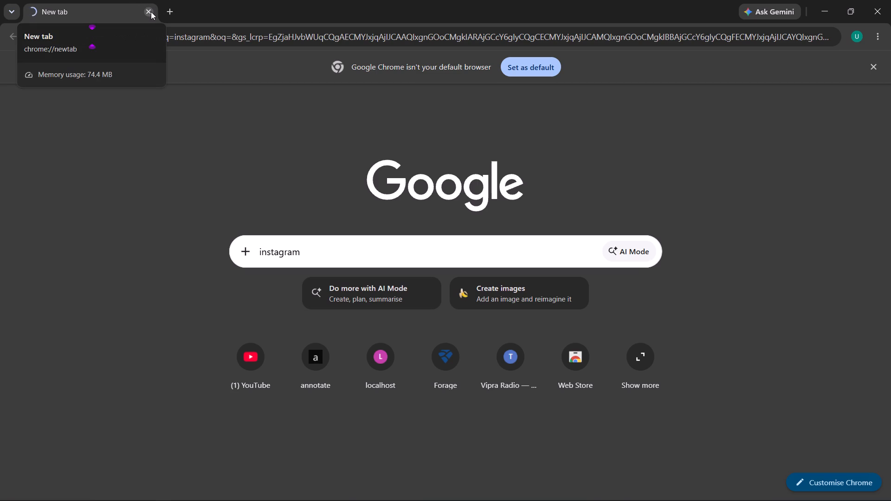
# Go to the YouTube site from the new tab page's shortcuts instead of the Instagram search.
pyautogui.click(244, 354)
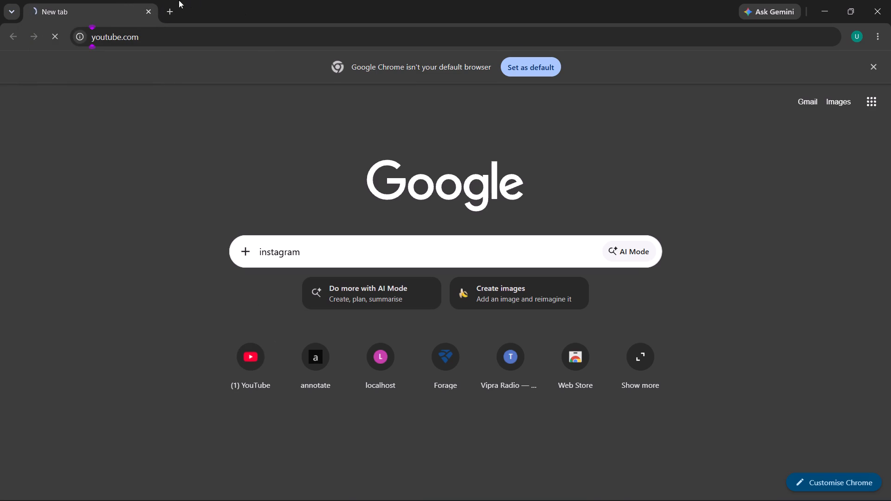
pyautogui.doubleClick(252, 353)
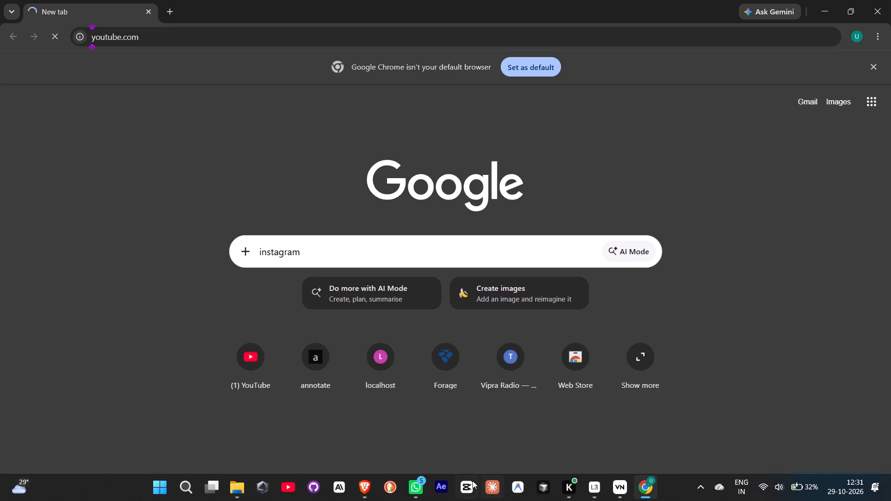
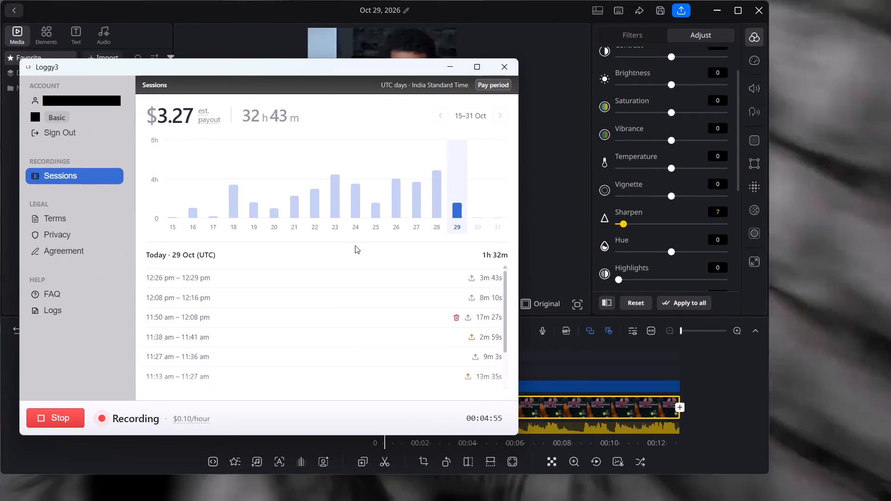
pyautogui.click(428, 183)
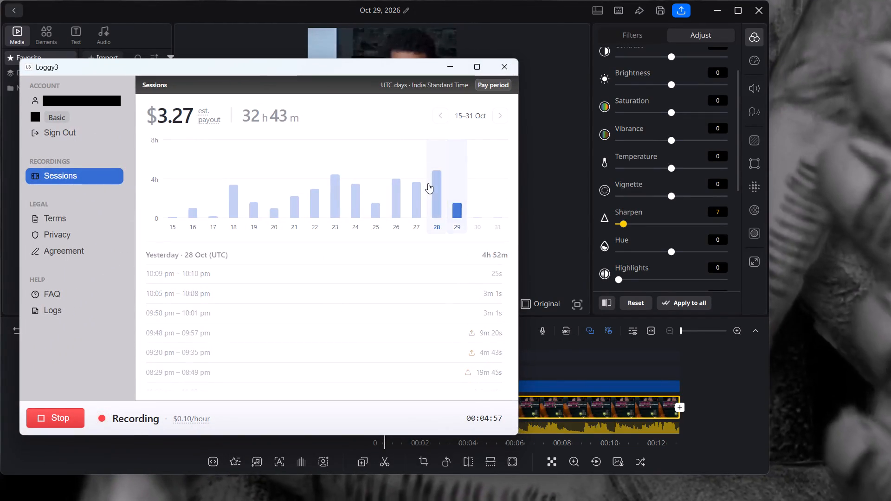
pyautogui.scroll(-6, 431, 268)
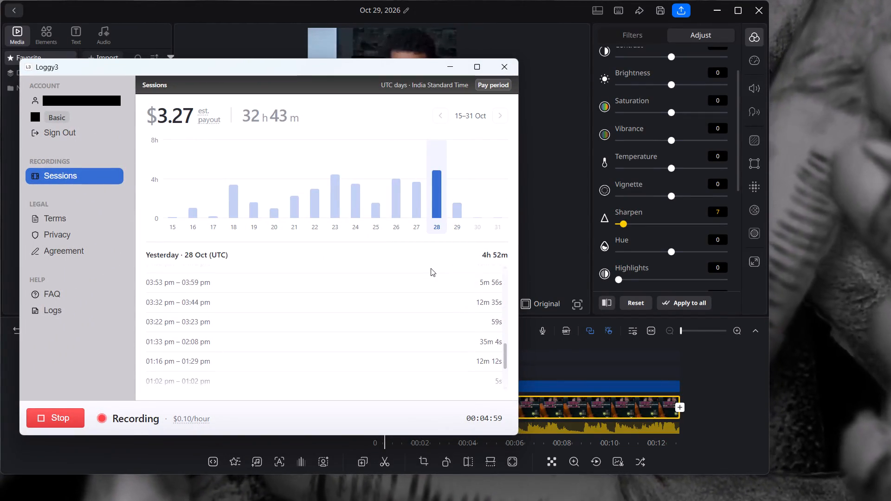
pyautogui.scroll(-4, 431, 268)
pyautogui.scroll(5, 431, 268)
pyautogui.click(459, 193)
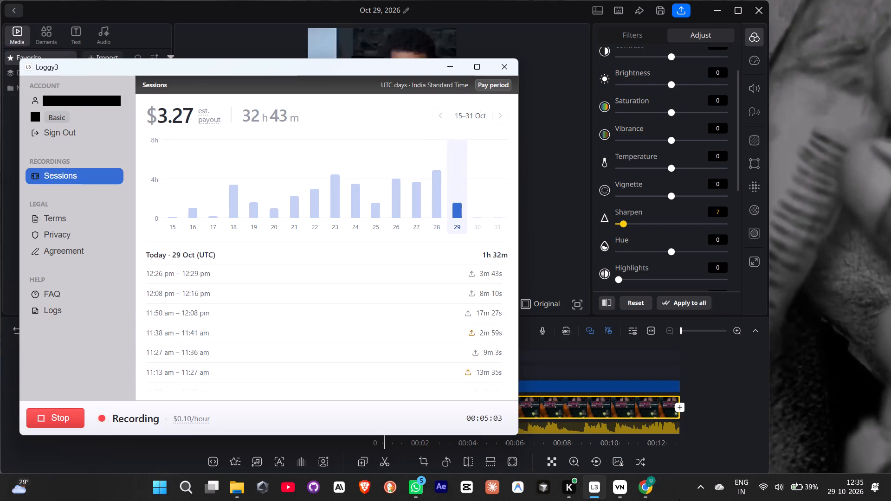
# Switch to Chrome, open YouTube's video upload page in Creator Studio, and return to the VN project.
pyautogui.click(642, 484)
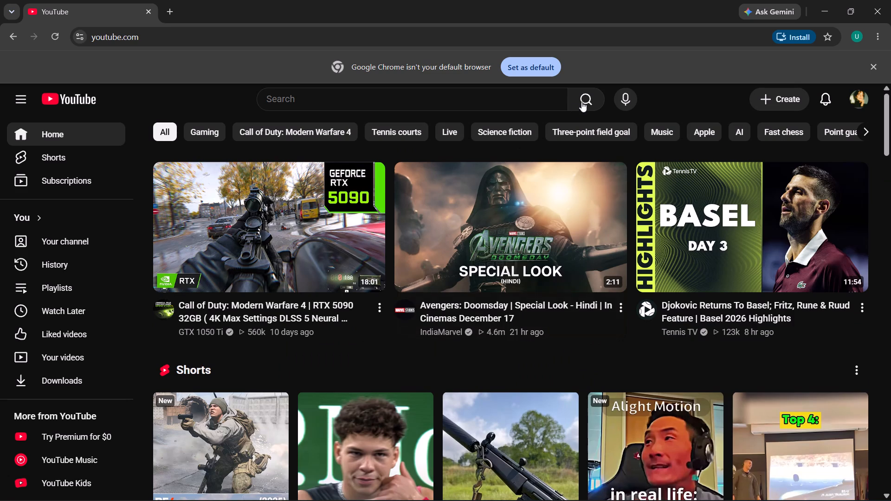
pyautogui.click(756, 101)
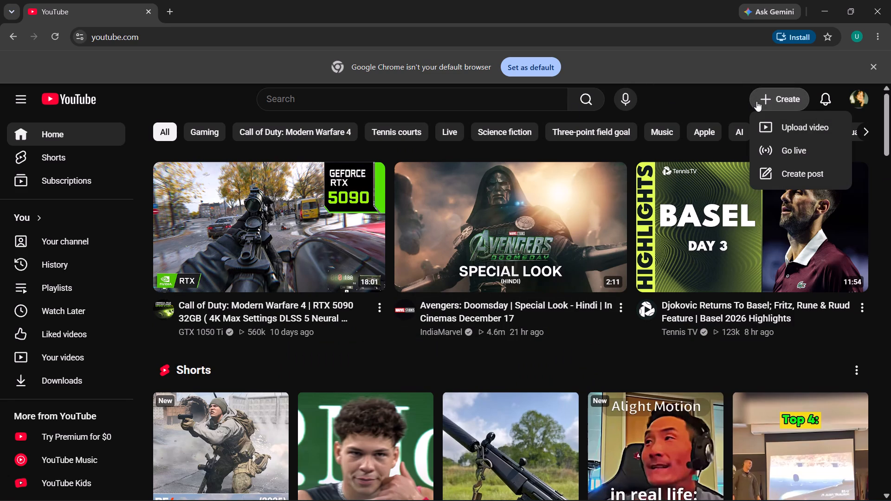
pyautogui.click(754, 124)
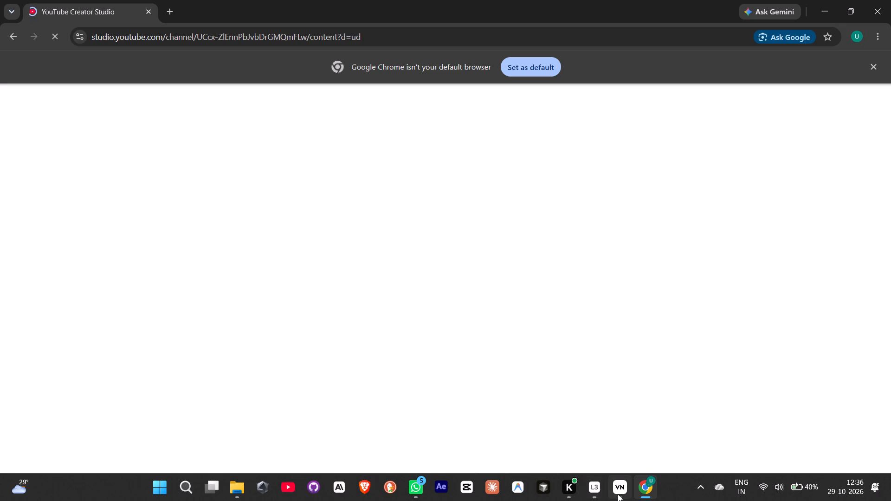
pyautogui.click(621, 494)
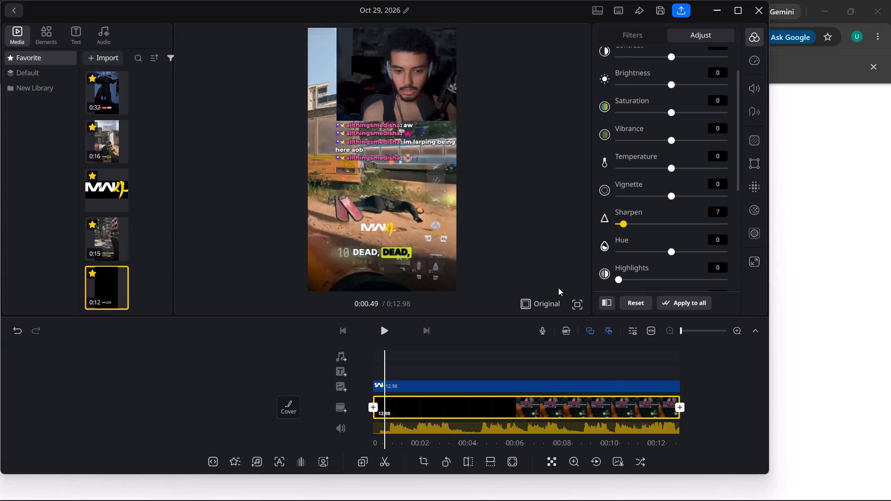
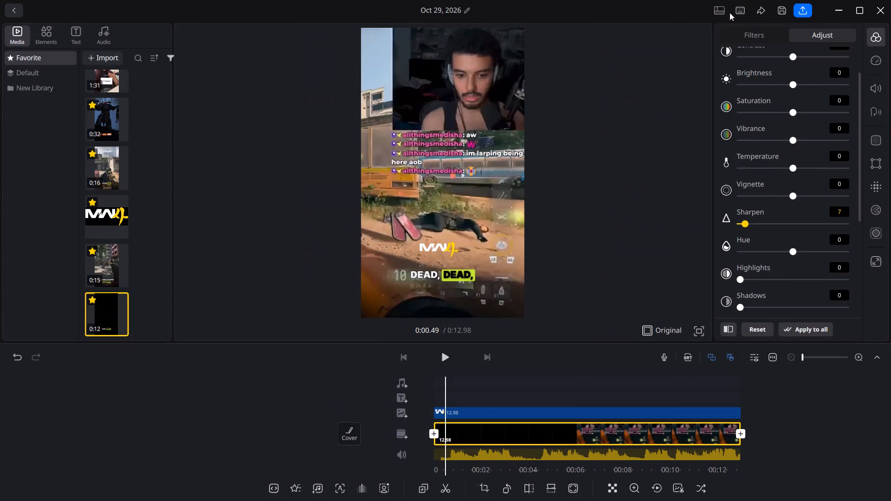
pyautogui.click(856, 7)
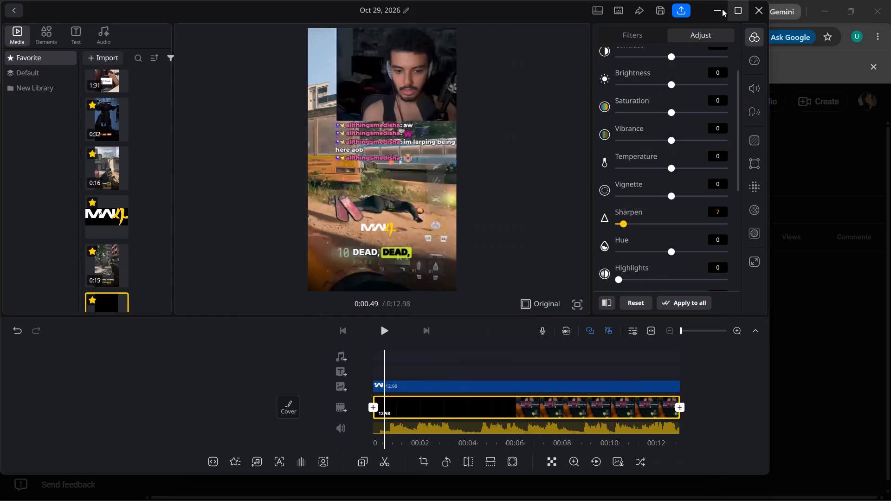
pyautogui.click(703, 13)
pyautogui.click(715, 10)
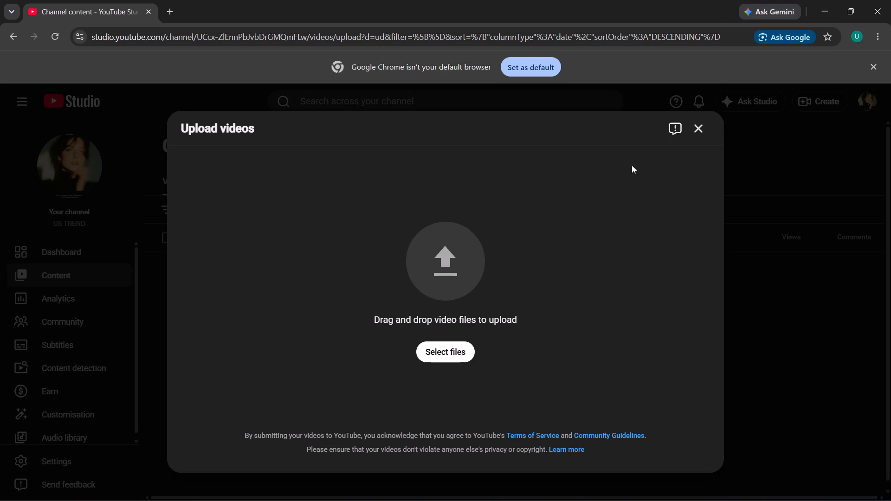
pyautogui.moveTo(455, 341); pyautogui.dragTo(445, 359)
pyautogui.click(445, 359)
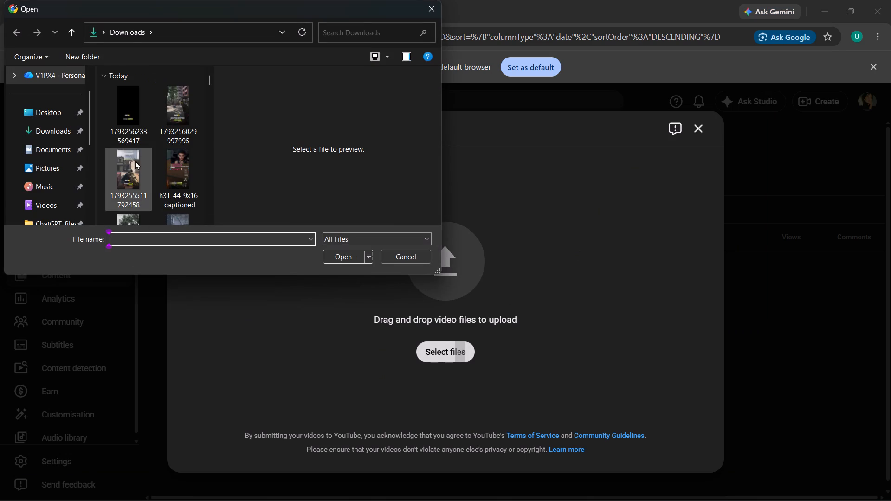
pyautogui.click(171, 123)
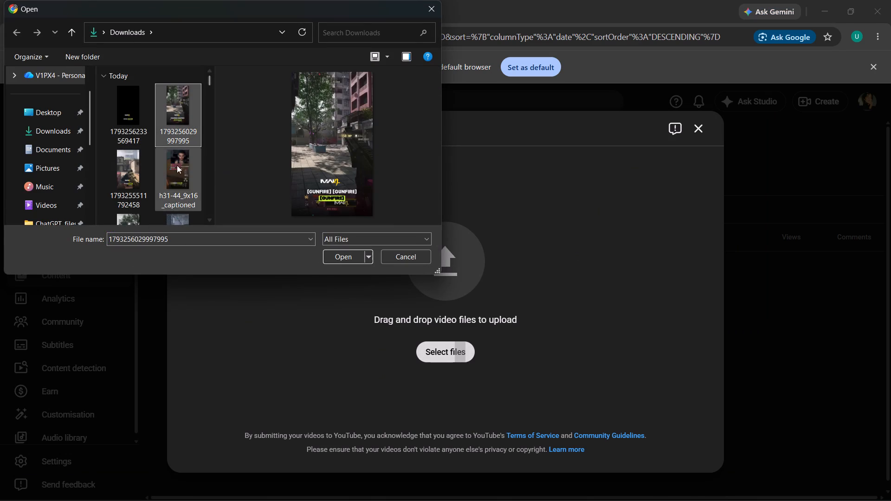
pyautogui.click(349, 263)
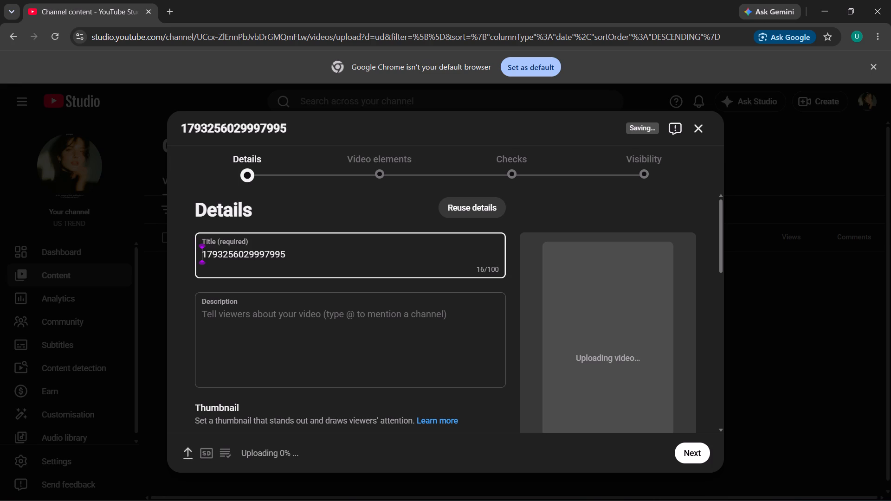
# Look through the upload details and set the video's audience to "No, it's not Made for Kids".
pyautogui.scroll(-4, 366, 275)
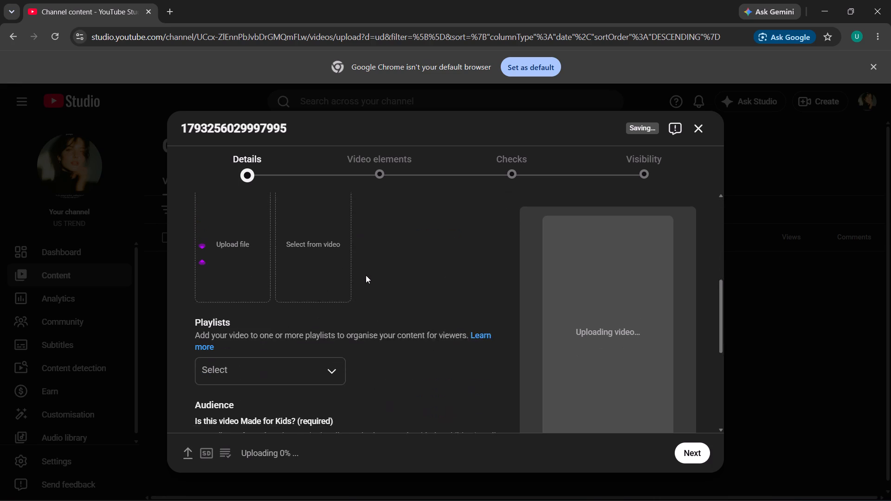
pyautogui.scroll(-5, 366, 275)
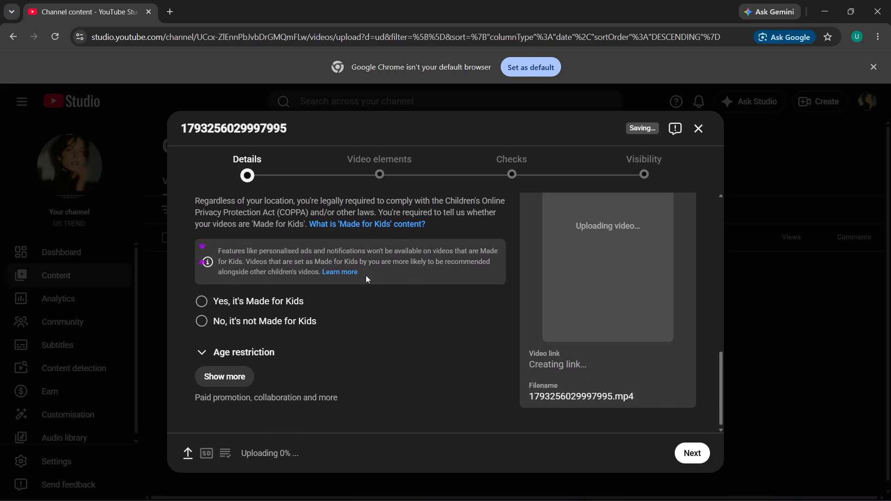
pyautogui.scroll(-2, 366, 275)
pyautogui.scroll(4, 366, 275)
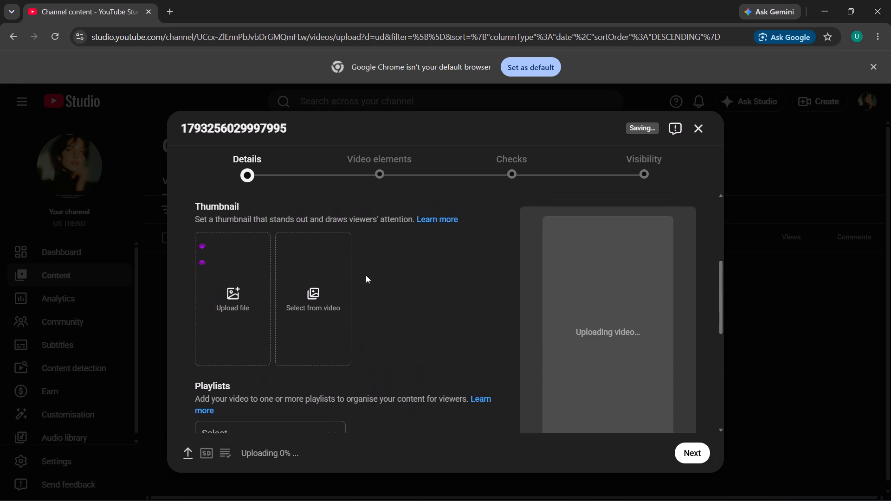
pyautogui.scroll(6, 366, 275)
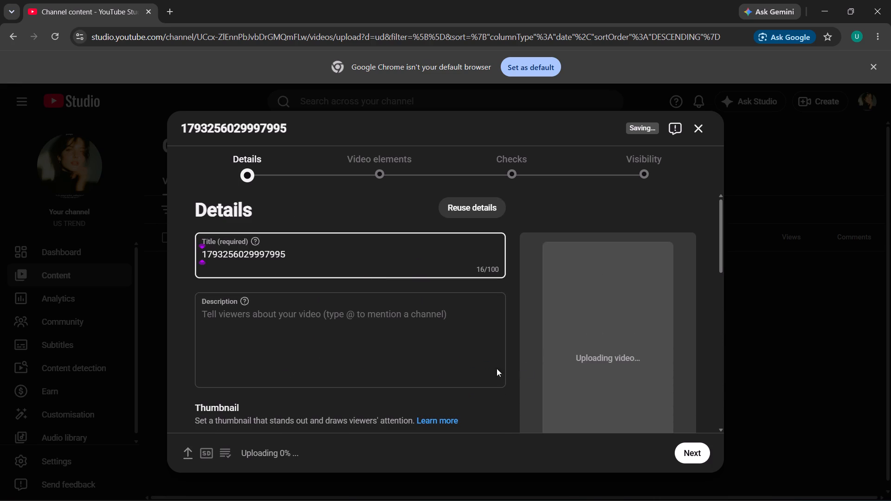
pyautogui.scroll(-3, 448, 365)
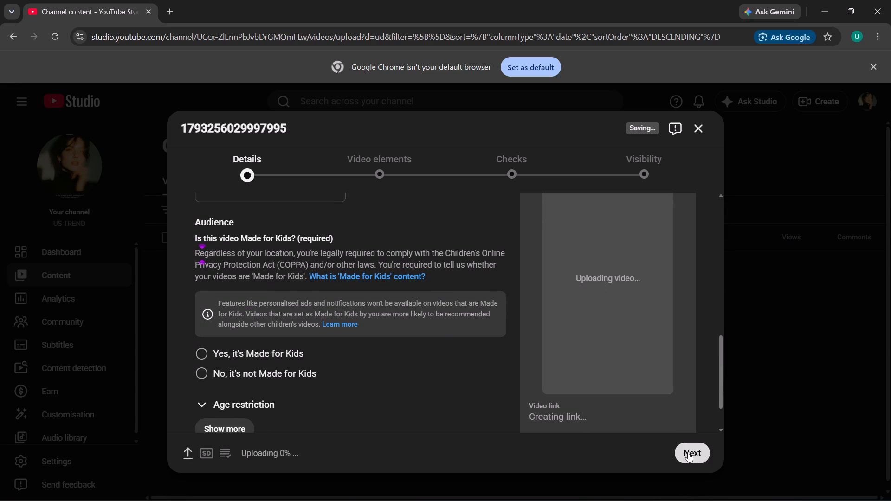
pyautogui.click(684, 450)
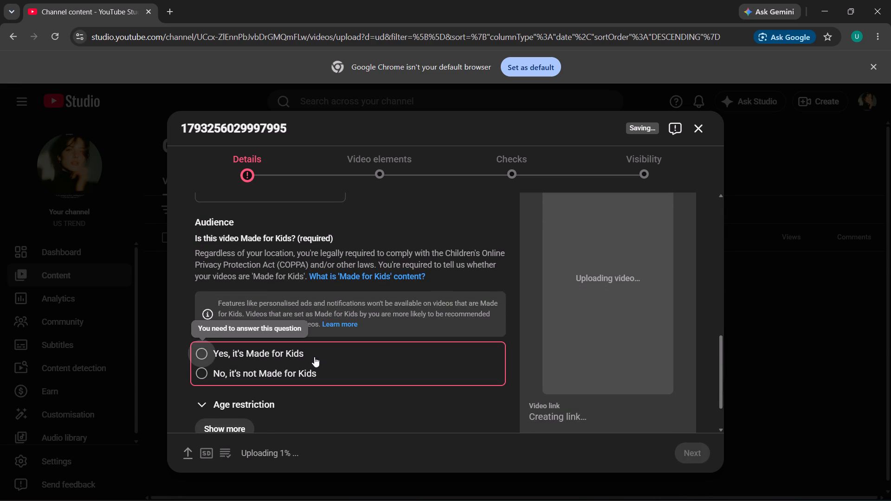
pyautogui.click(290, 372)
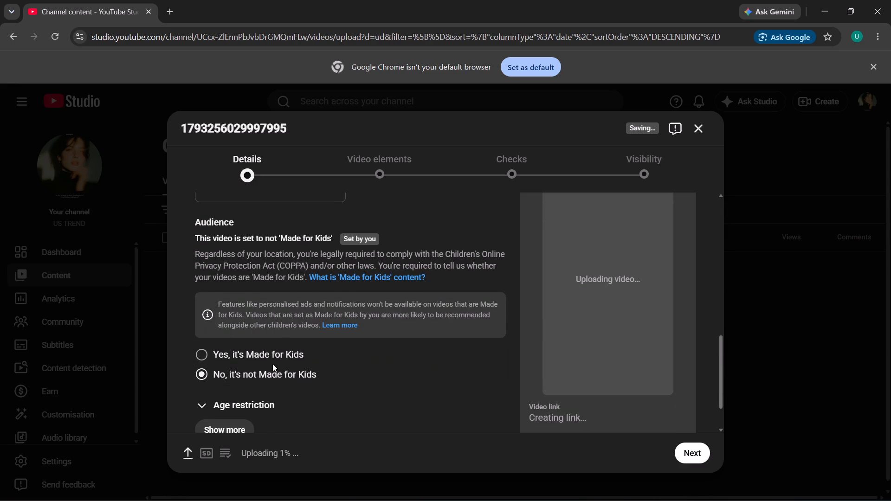
# Close the upload details, abandon the running upload by leaving the YouTube Studio page, and close Chrome.
pyautogui.click(698, 130)
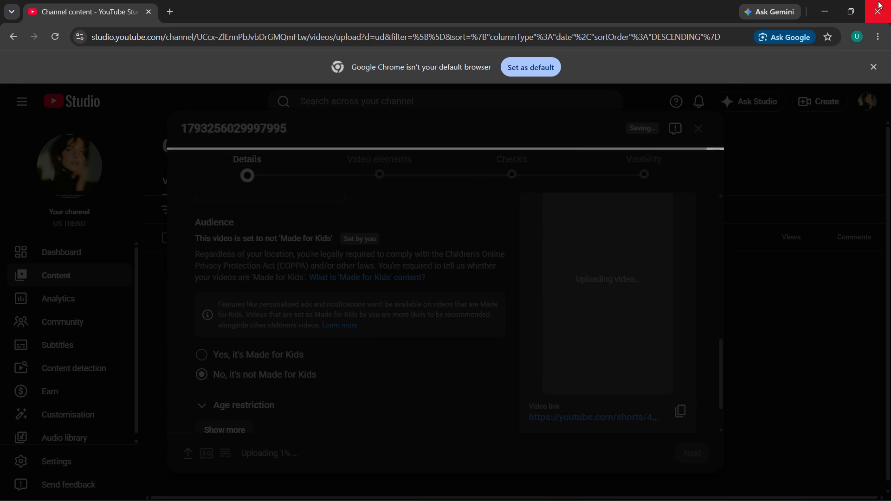
pyautogui.click(878, 1)
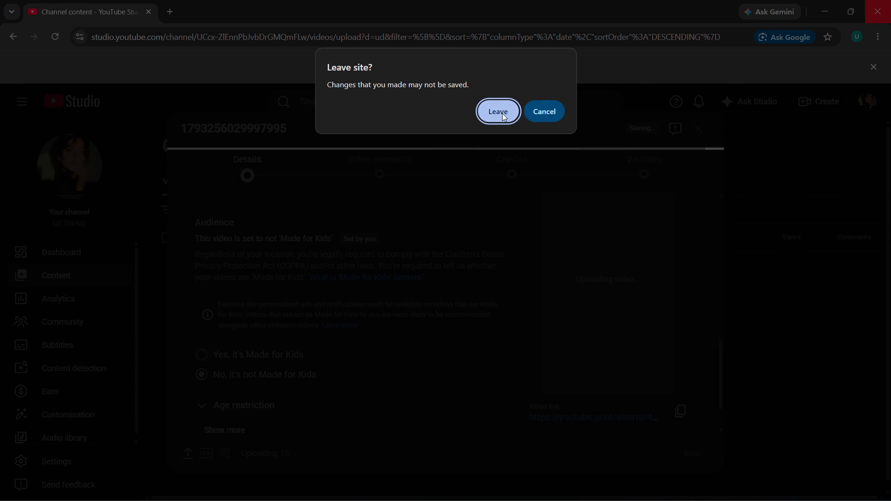
pyautogui.click(541, 110)
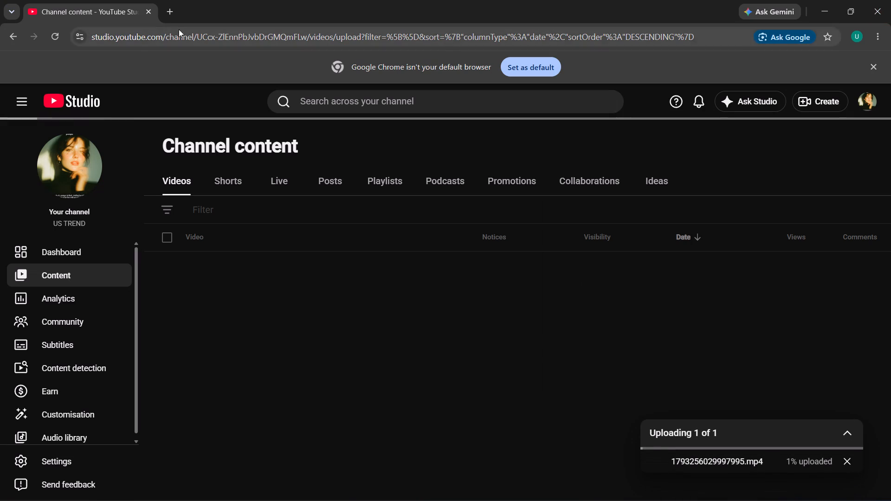
pyautogui.click(174, 13)
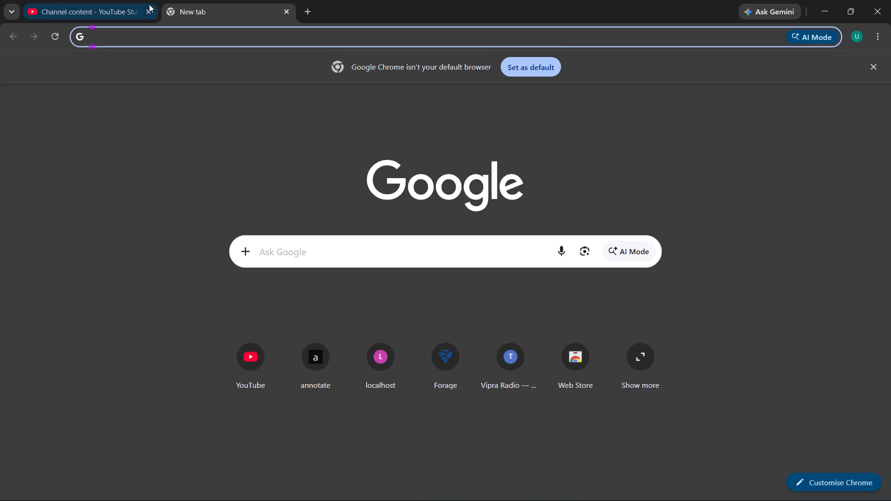
pyautogui.click(146, 11)
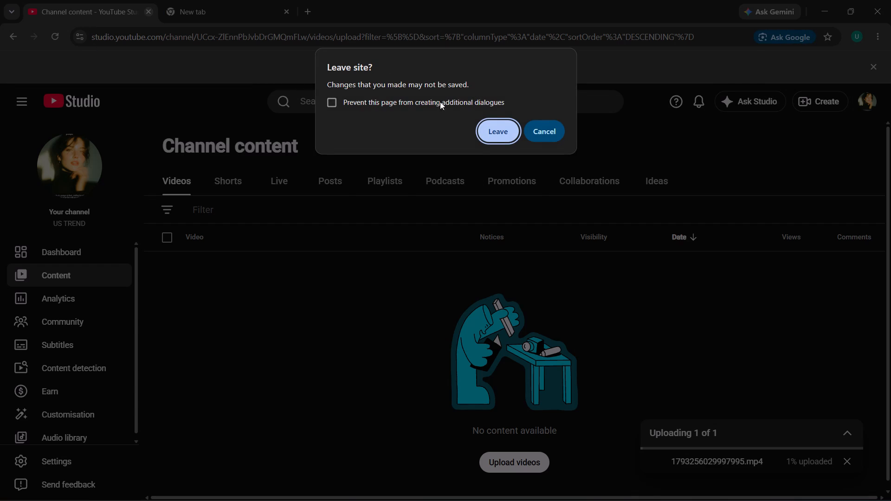
pyautogui.click(494, 125)
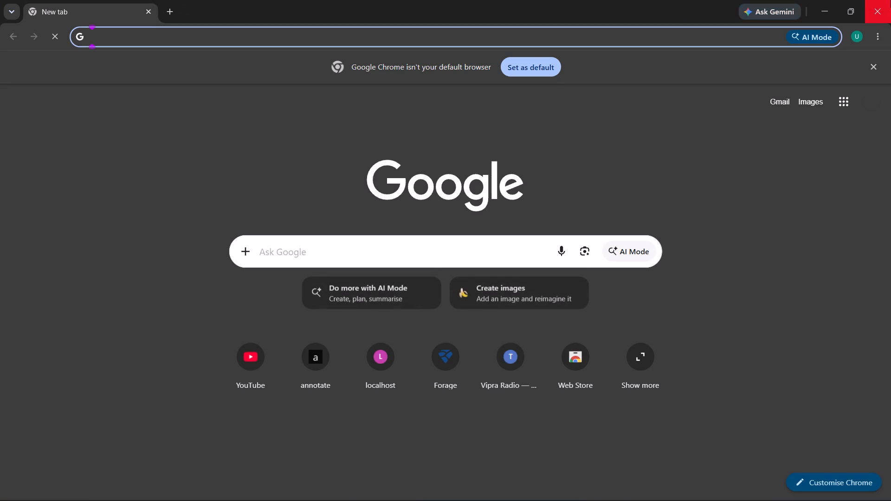
pyautogui.click(890, 1)
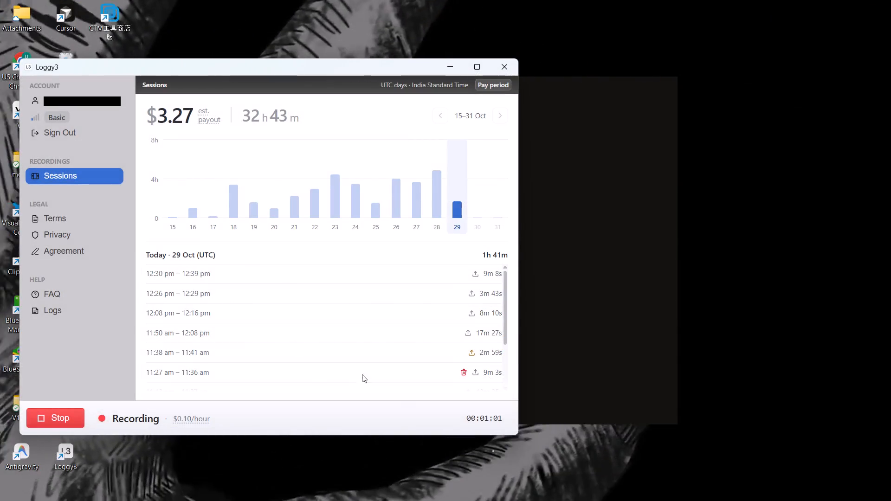